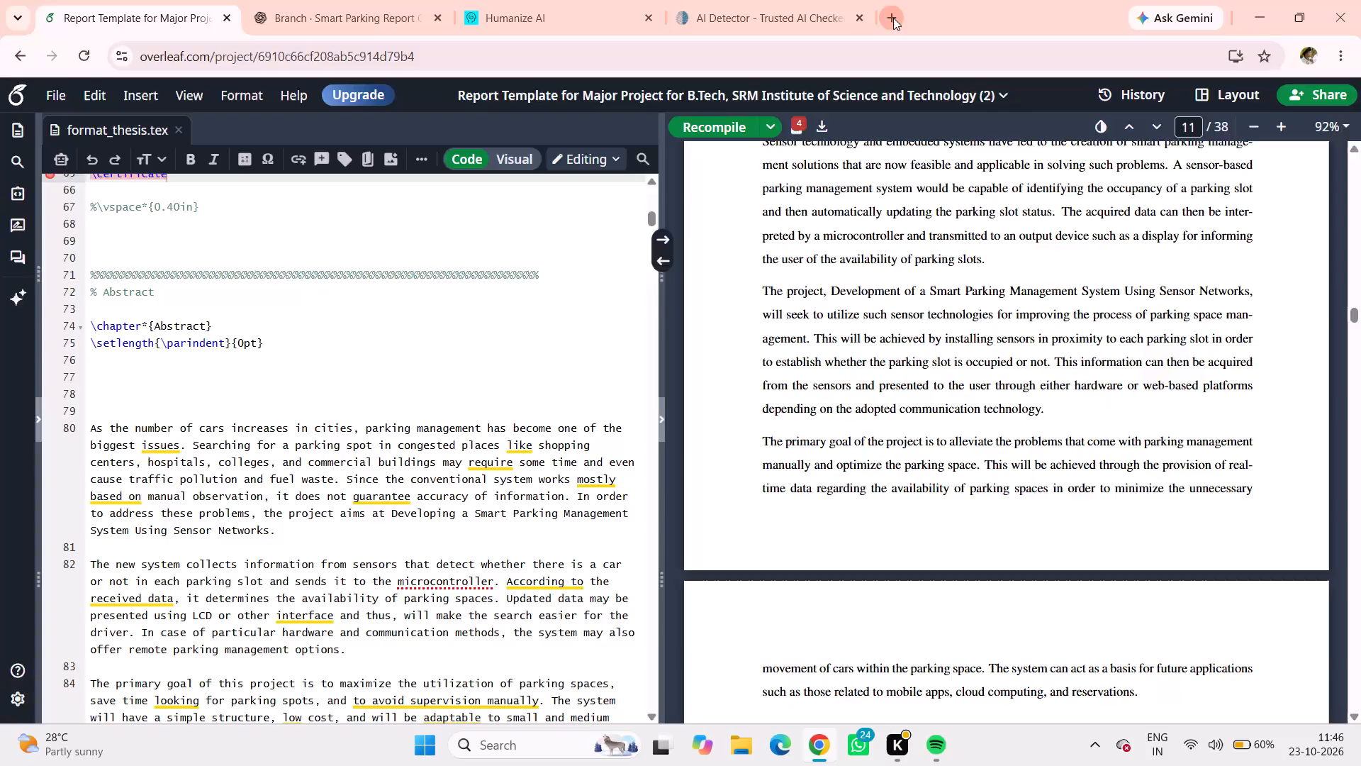
Search the web for "pdf to words" in a new tab and open the iLovePDF PDF to Word converter.
{"action": "left_click", "coordinate": [642, 51]}
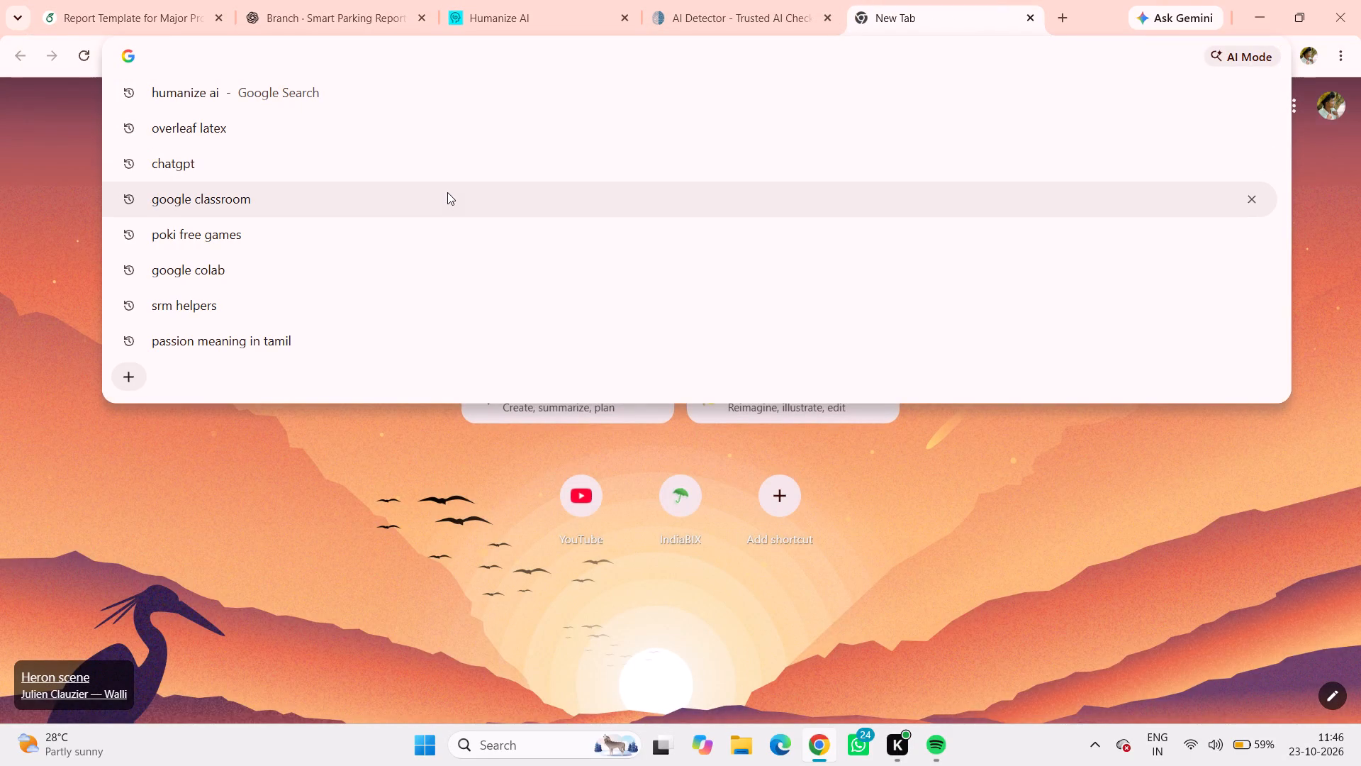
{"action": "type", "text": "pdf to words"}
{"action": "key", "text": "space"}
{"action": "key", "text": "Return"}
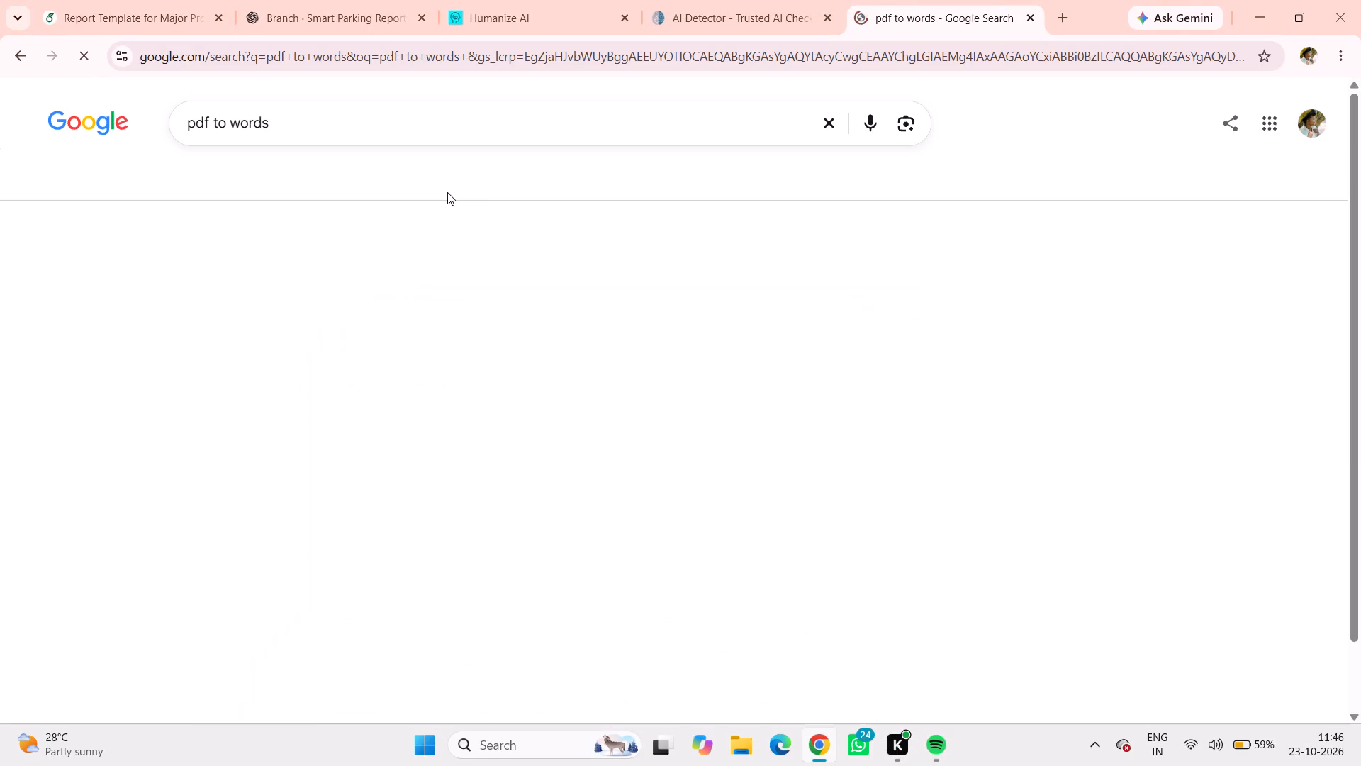
{"action": "left_click", "coordinate": [398, 328]}
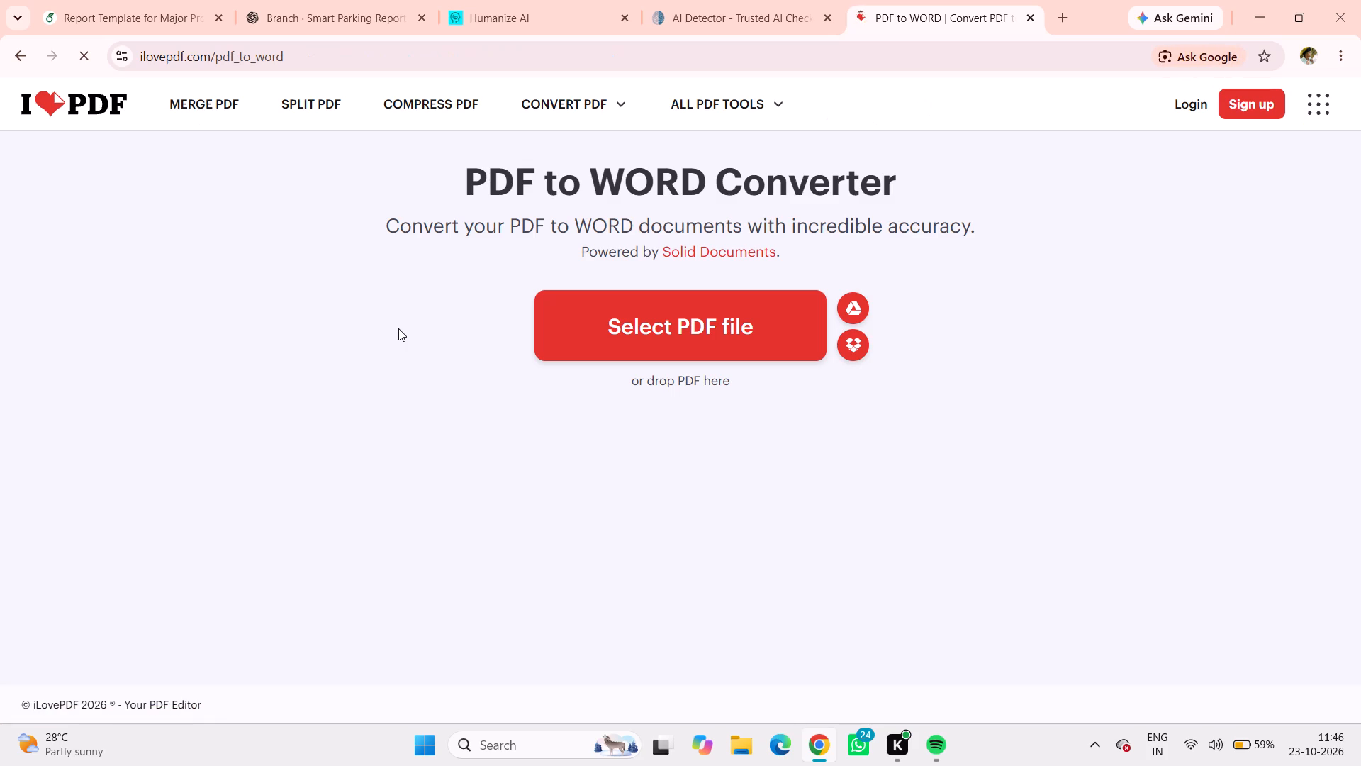
Upload DOC-20261021-WA0009 from Downloads, convert it to Word without OCR, and download the converted document.
{"action": "left_click", "coordinate": [607, 318]}
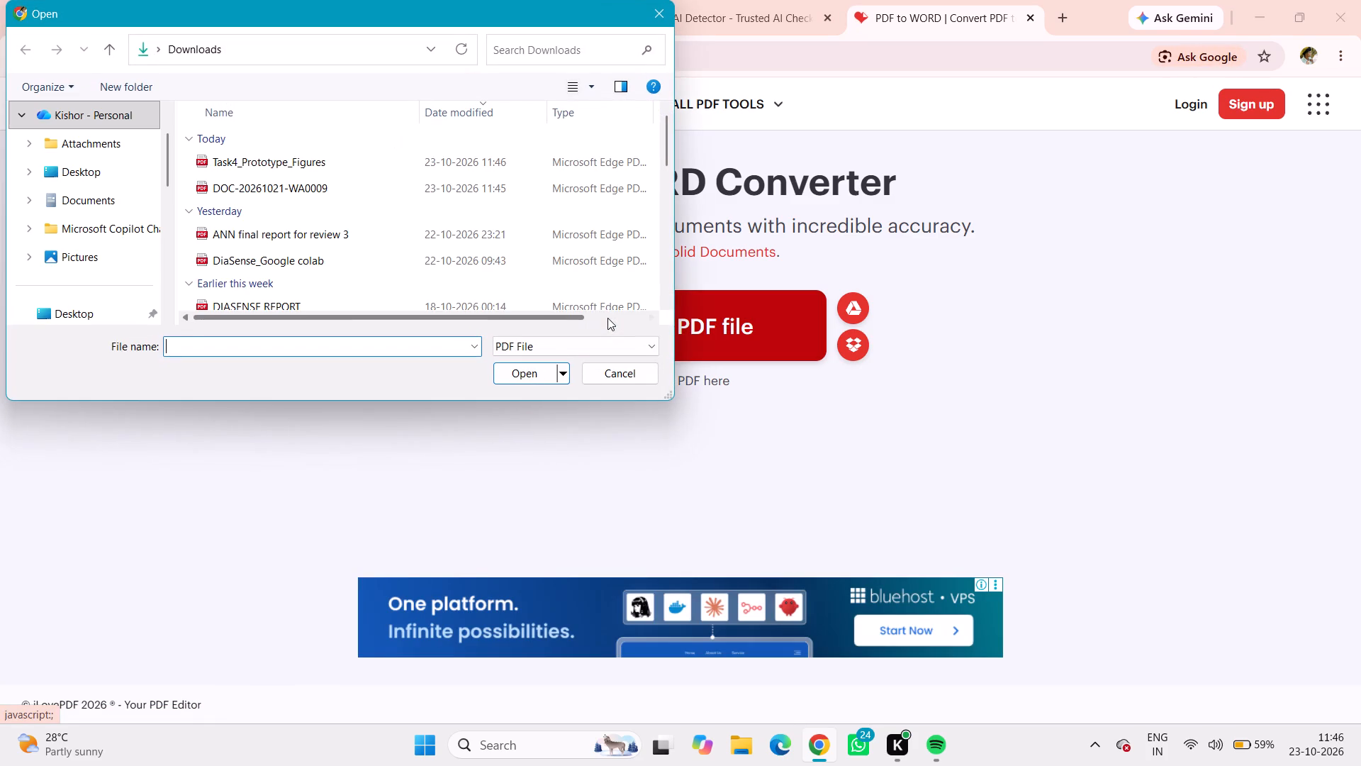
{"action": "left_click", "coordinate": [358, 191]}
{"action": "left_click", "coordinate": [502, 370]}
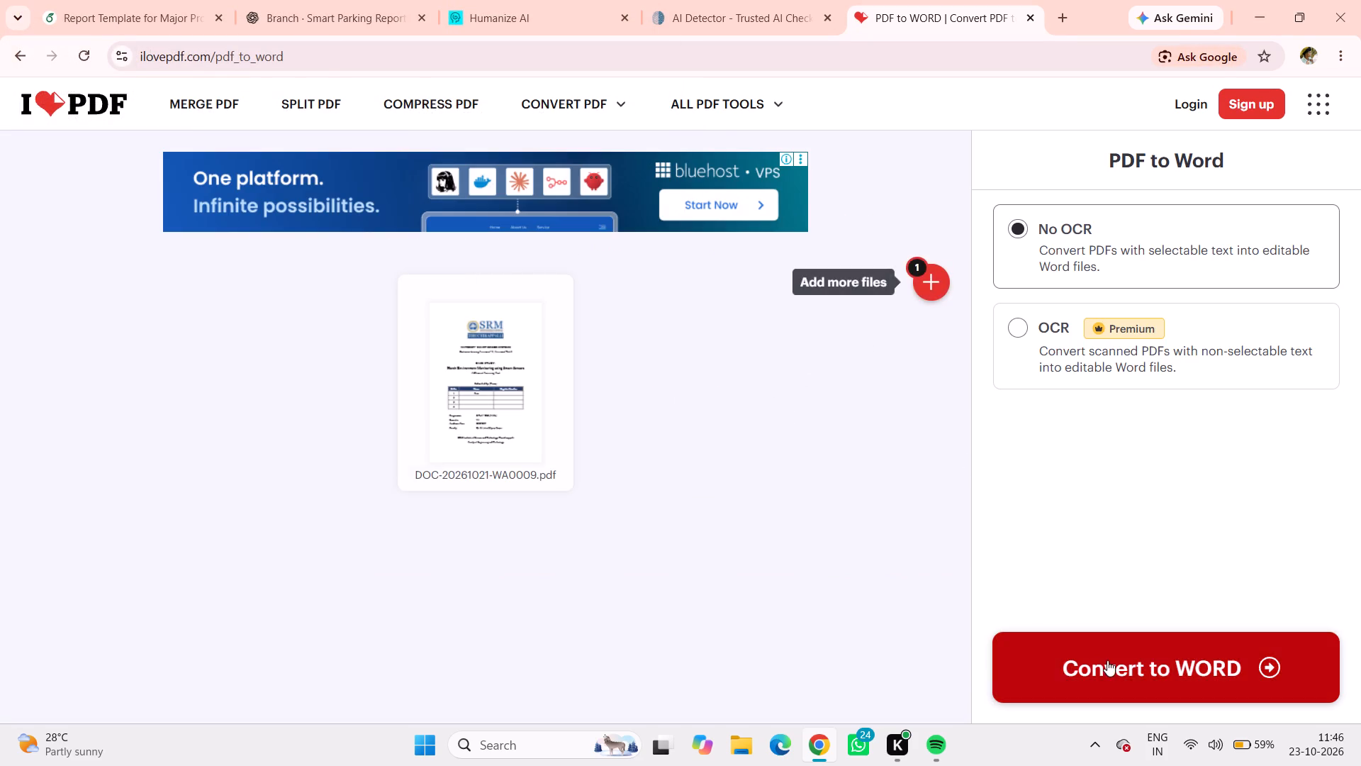
{"action": "left_click", "coordinate": [1107, 660]}
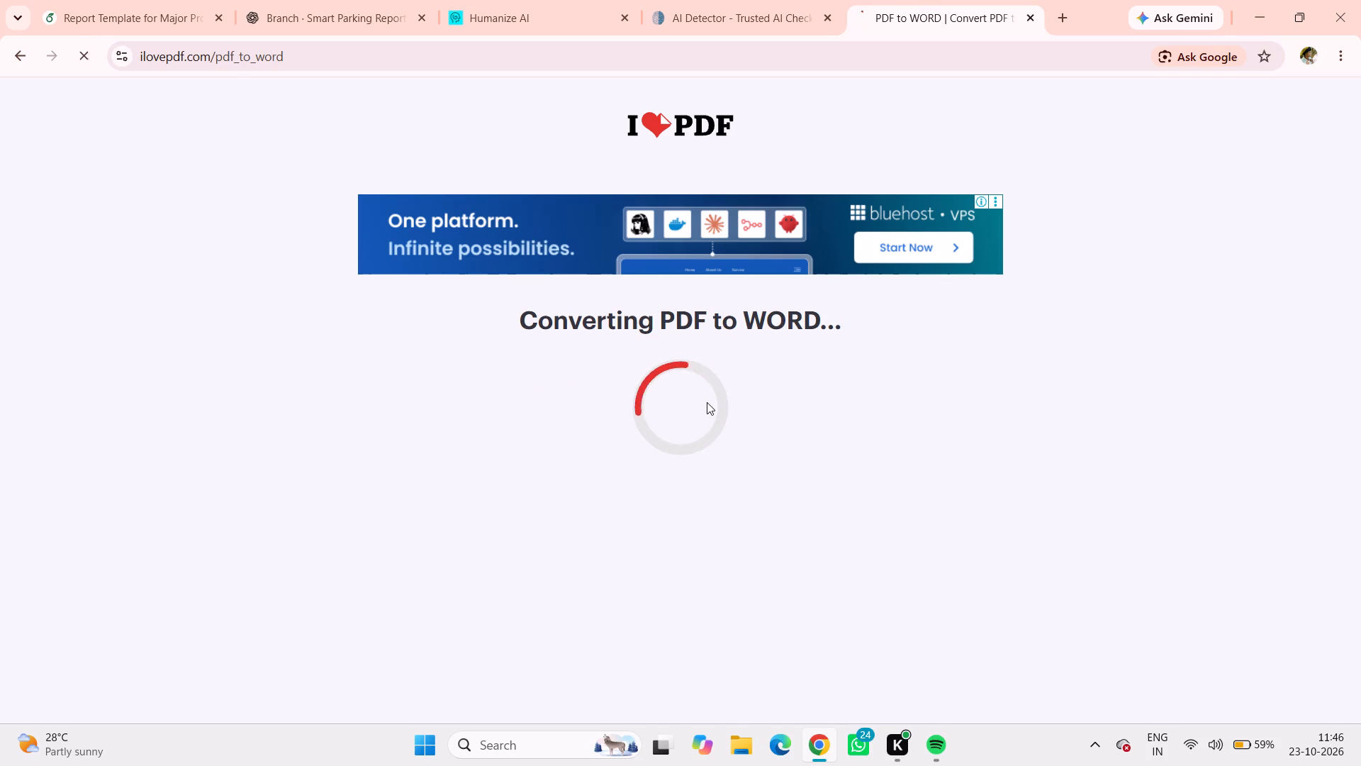
{"action": "left_click", "coordinate": [717, 248]}
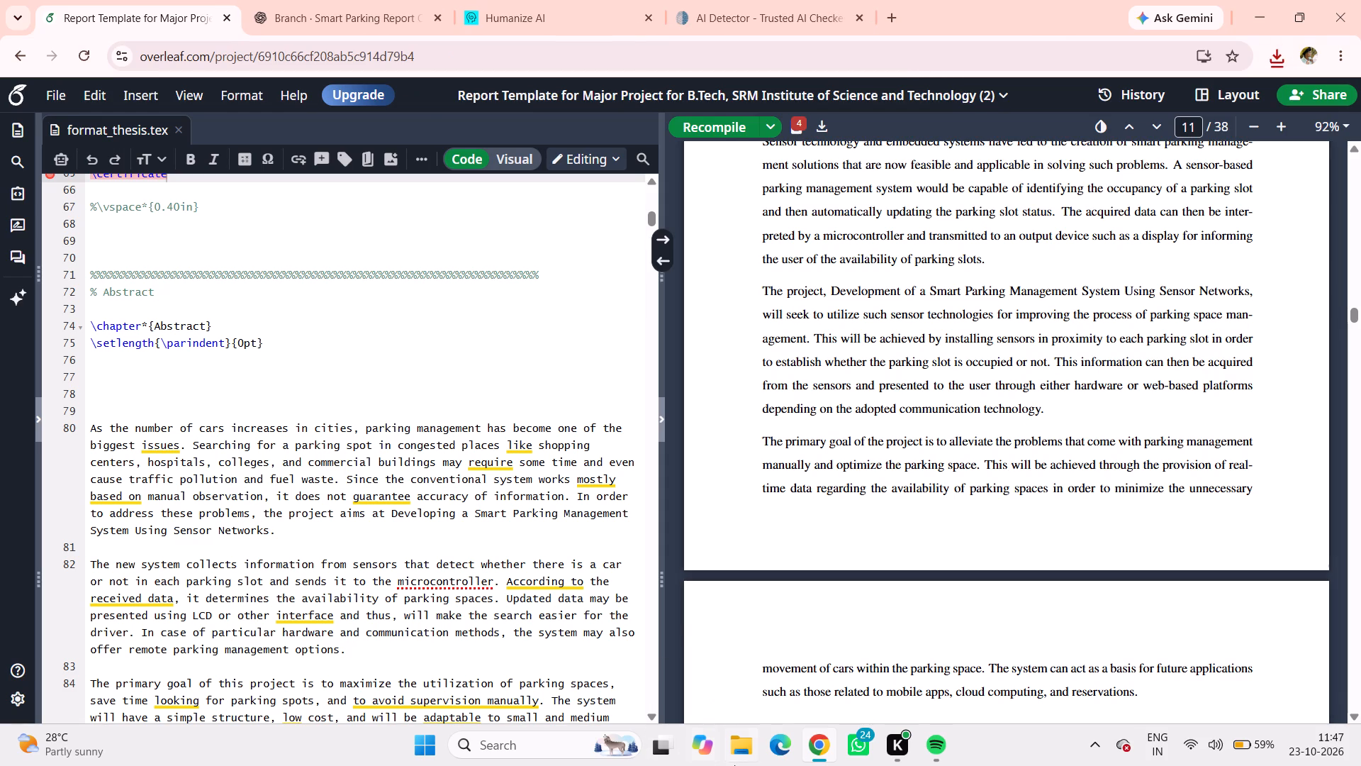
Switch to File Explorer, open the converted DOC-20261021-WA0009 document from Downloads in Word, and enable editing.
{"action": "left_click", "coordinate": [739, 762]}
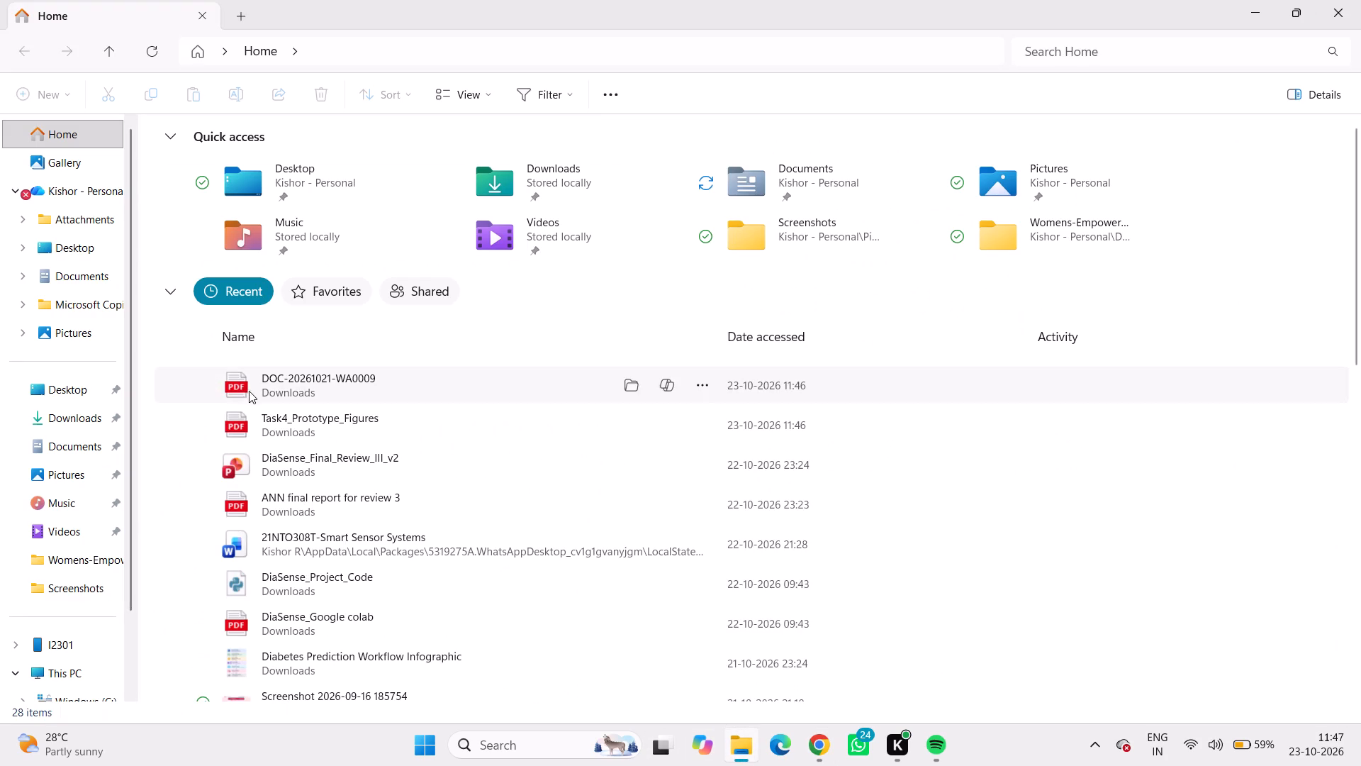
{"action": "left_click", "coordinate": [82, 427]}
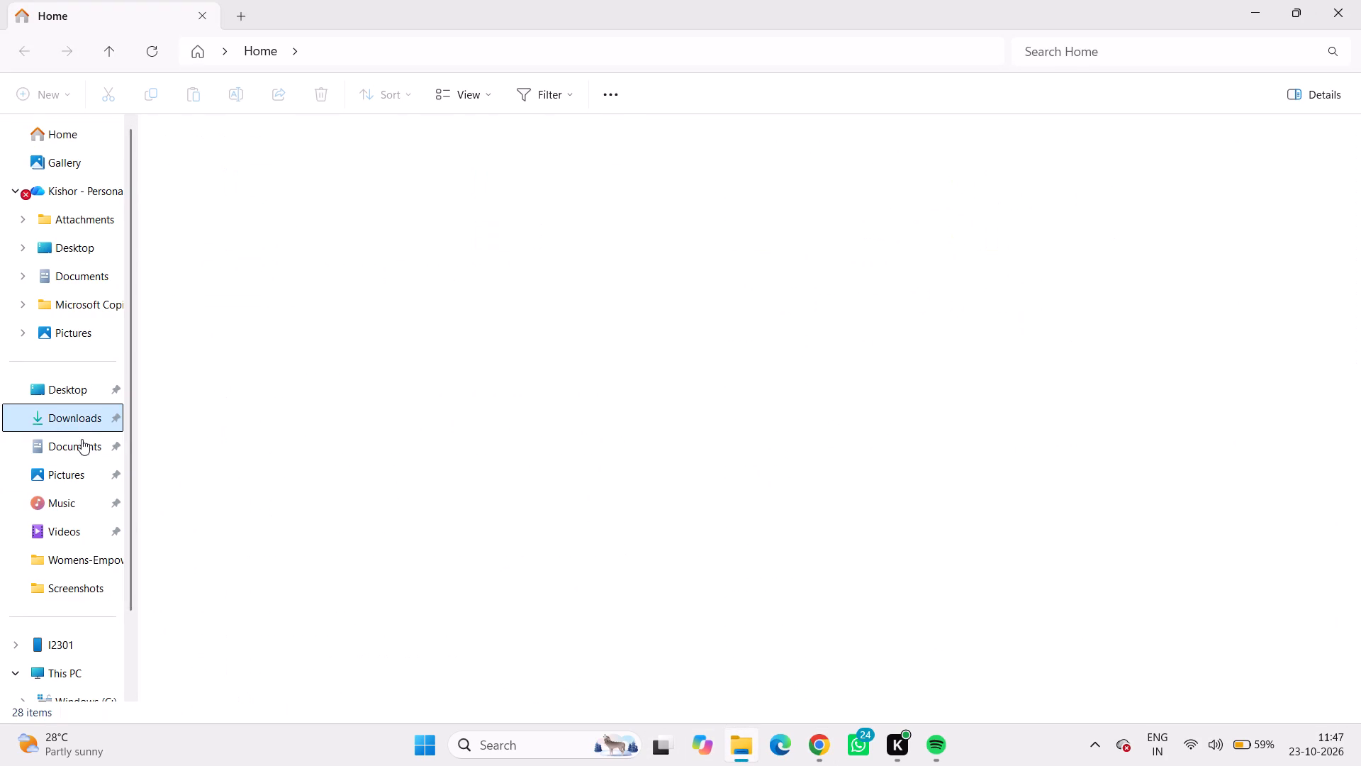
{"action": "double_click", "coordinate": [310, 180]}
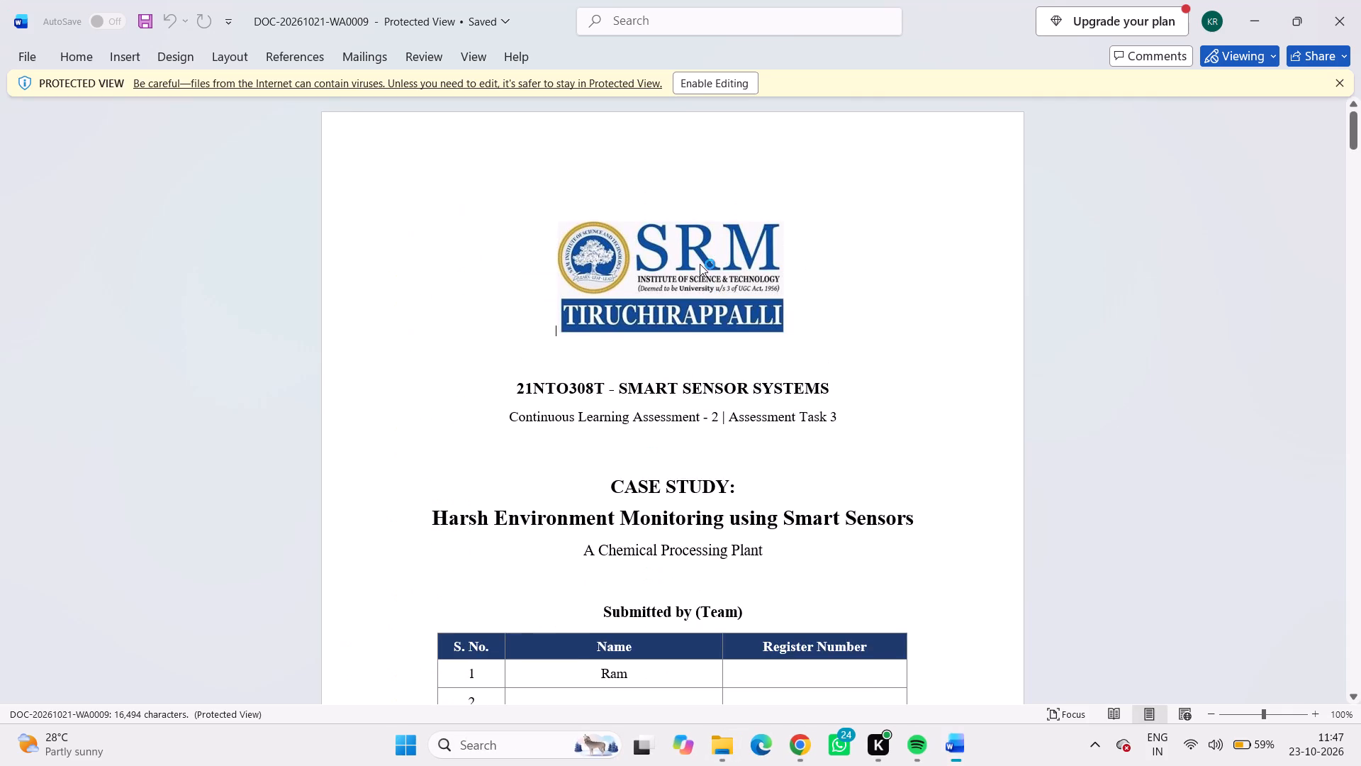
{"action": "left_click", "coordinate": [714, 84]}
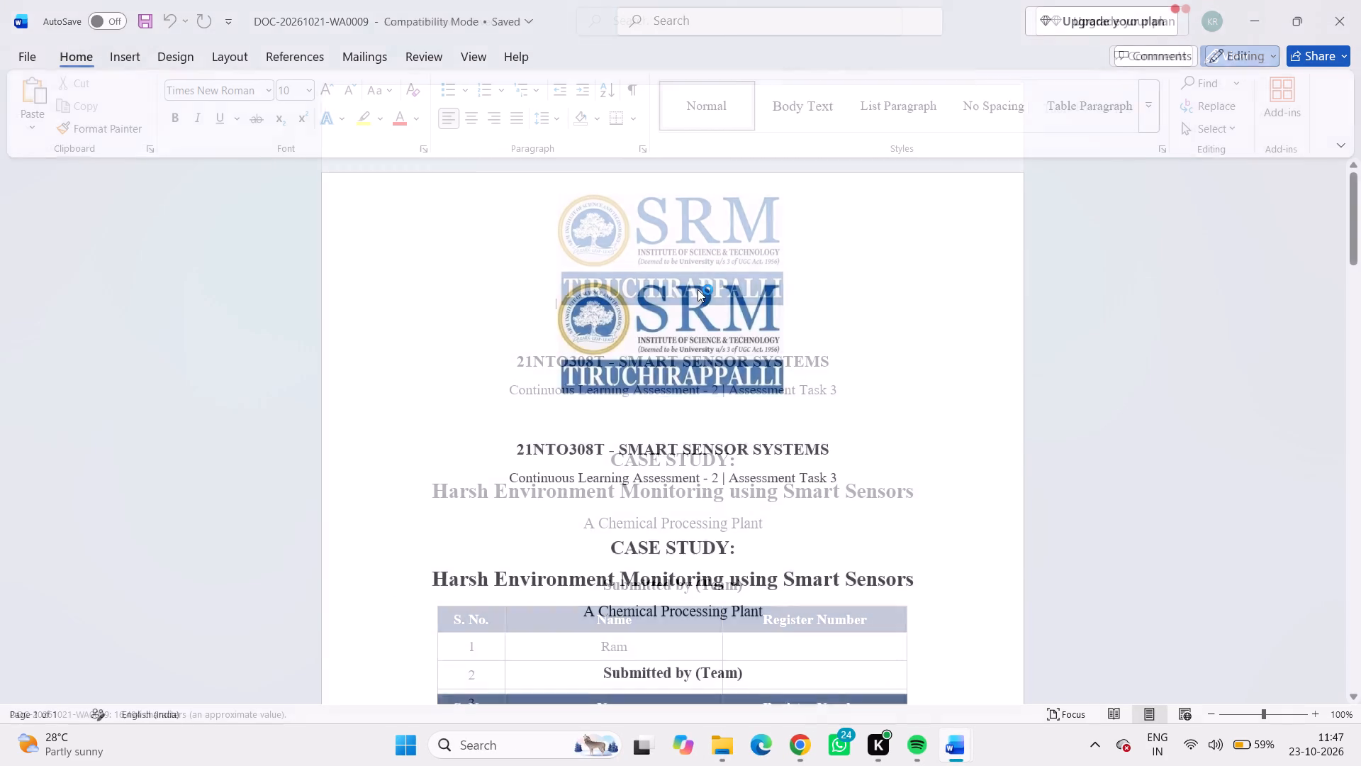
Replace the name in row 1 of the cover page's team table with the first team member's name and initial.
{"action": "scroll", "coordinate": [698, 289], "scroll_direction": "down", "scroll_amount": 6}
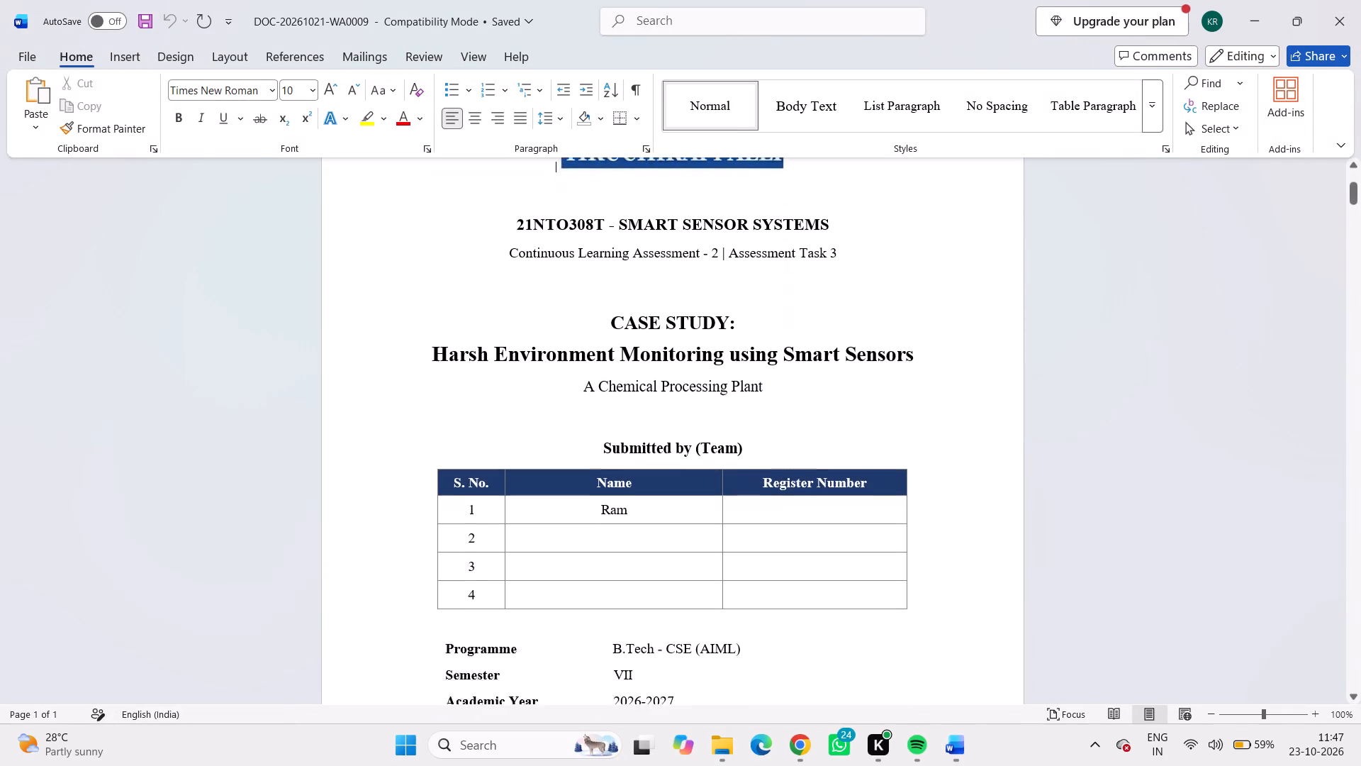
{"action": "scroll", "coordinate": [698, 289], "scroll_direction": "down", "scroll_amount": 3}
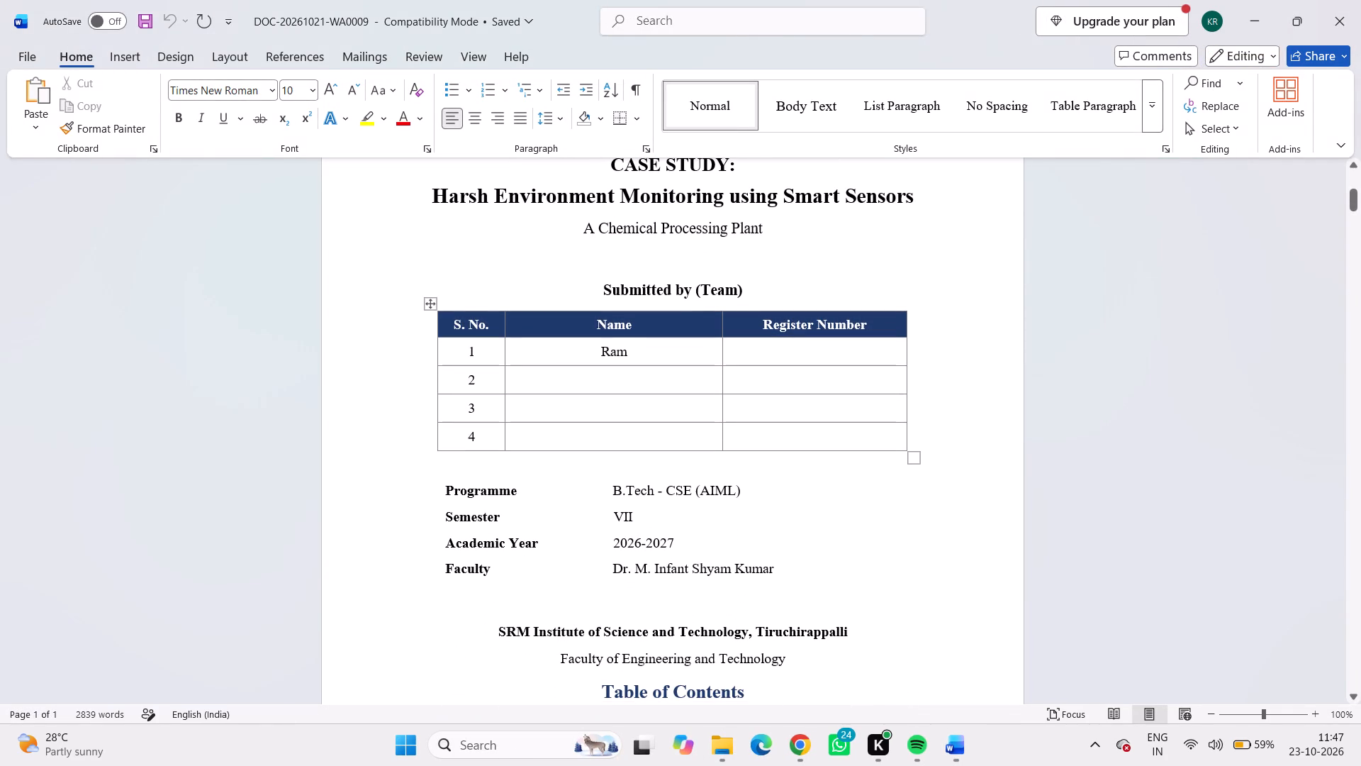
{"action": "left_click", "coordinate": [659, 353]}
{"action": "key", "text": "BackSpace"}
{"action": "key", "text": "BackSpace"}
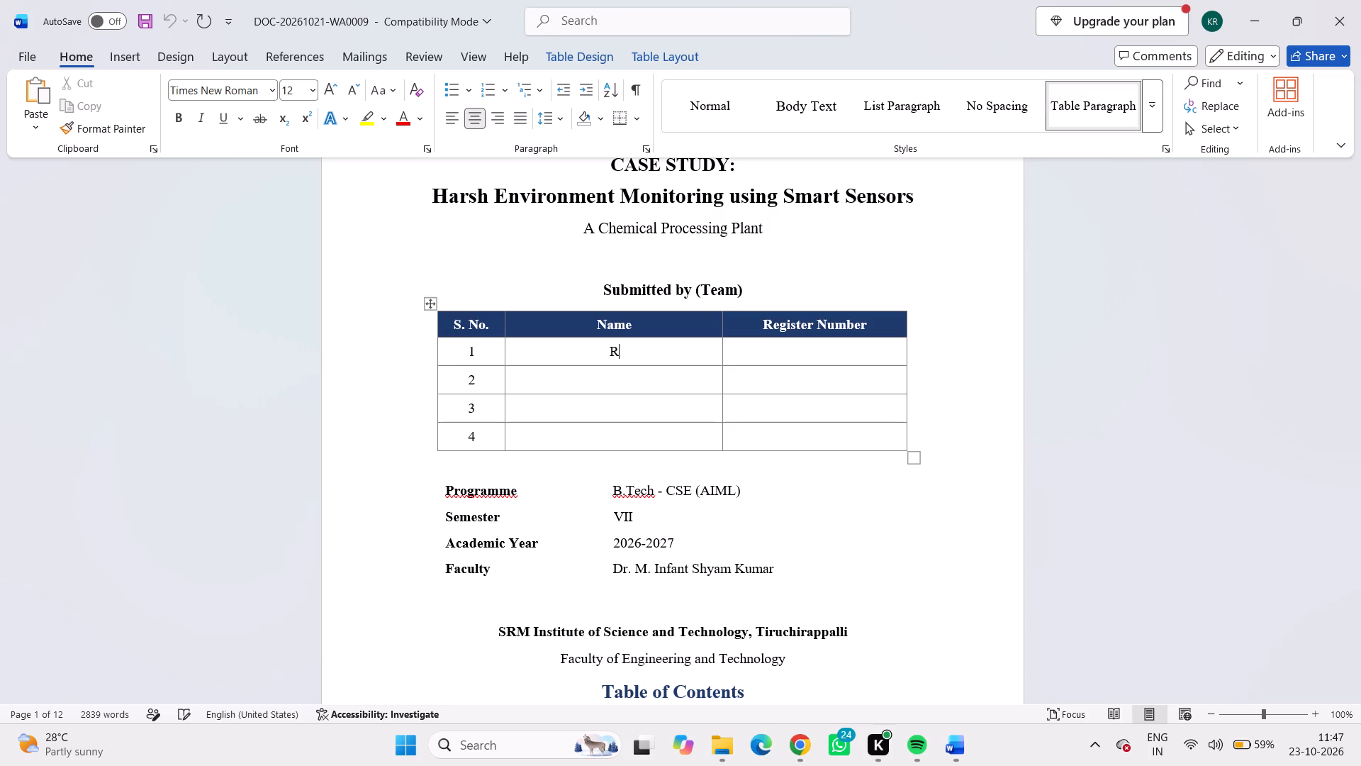
{"action": "key", "text": "BackSpace"}
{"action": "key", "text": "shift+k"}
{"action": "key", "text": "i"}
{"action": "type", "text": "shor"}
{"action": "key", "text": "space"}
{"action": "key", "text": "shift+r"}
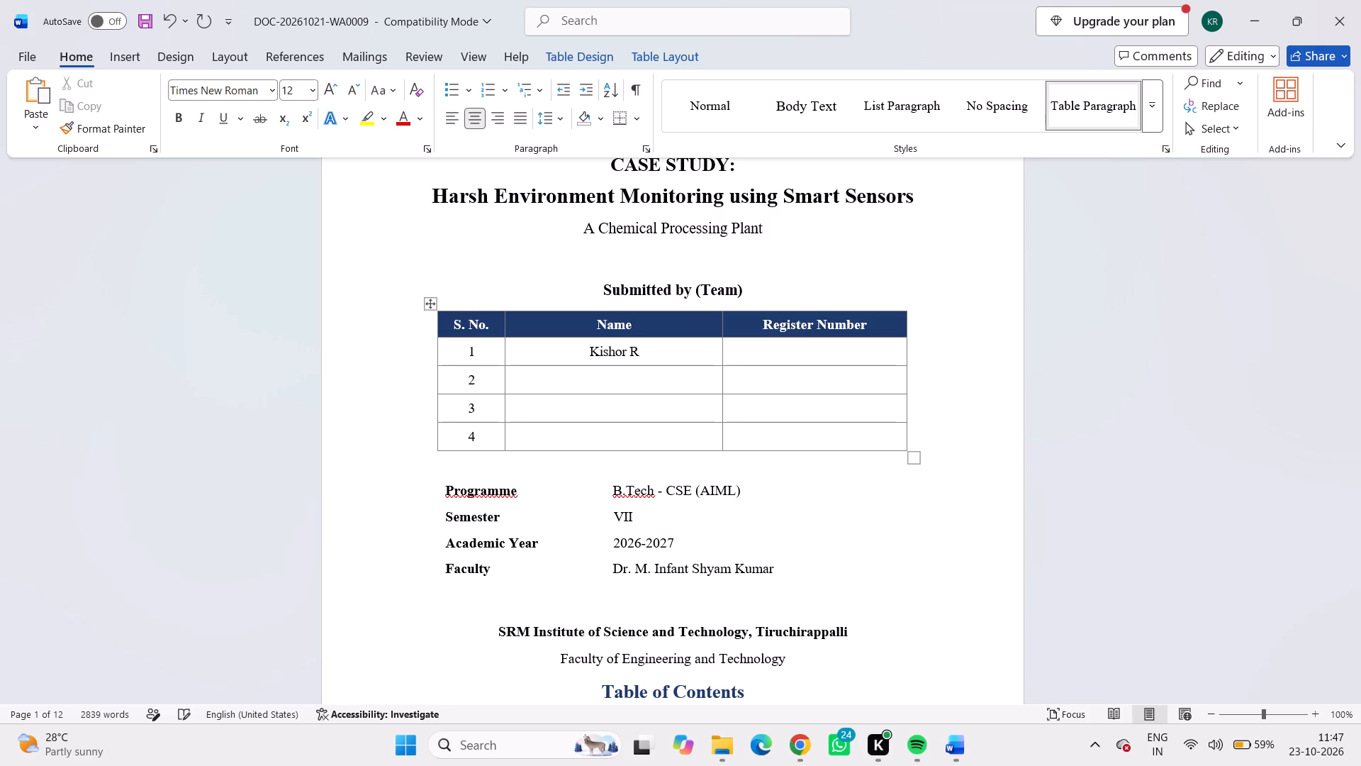
Enter the first team member's register number in row 1 of the team table.
{"action": "left_click", "coordinate": [782, 351]}
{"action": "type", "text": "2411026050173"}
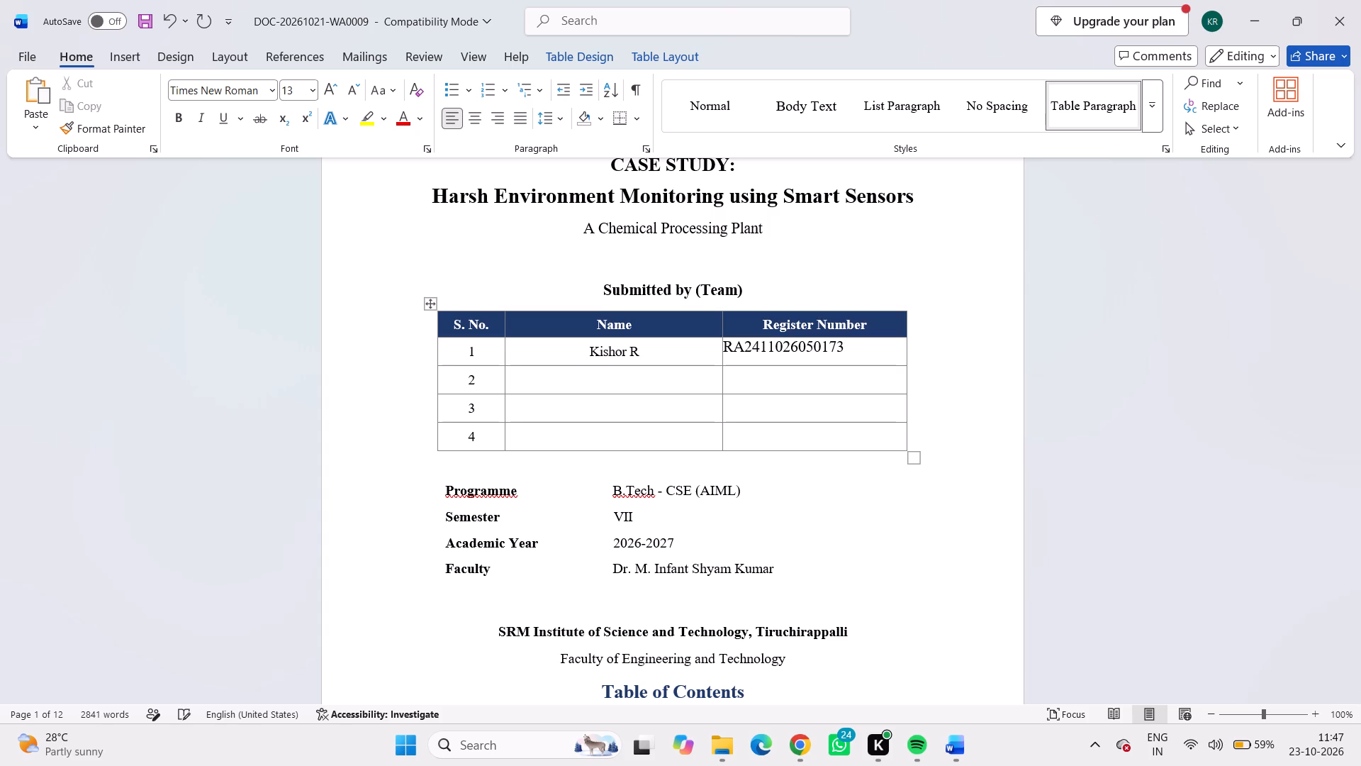
Enter the second team member's name and initial in row 2 of the team table, indented with leading spaces.
{"action": "left_click", "coordinate": [661, 377]}
{"action": "left_click", "coordinate": [639, 382]}
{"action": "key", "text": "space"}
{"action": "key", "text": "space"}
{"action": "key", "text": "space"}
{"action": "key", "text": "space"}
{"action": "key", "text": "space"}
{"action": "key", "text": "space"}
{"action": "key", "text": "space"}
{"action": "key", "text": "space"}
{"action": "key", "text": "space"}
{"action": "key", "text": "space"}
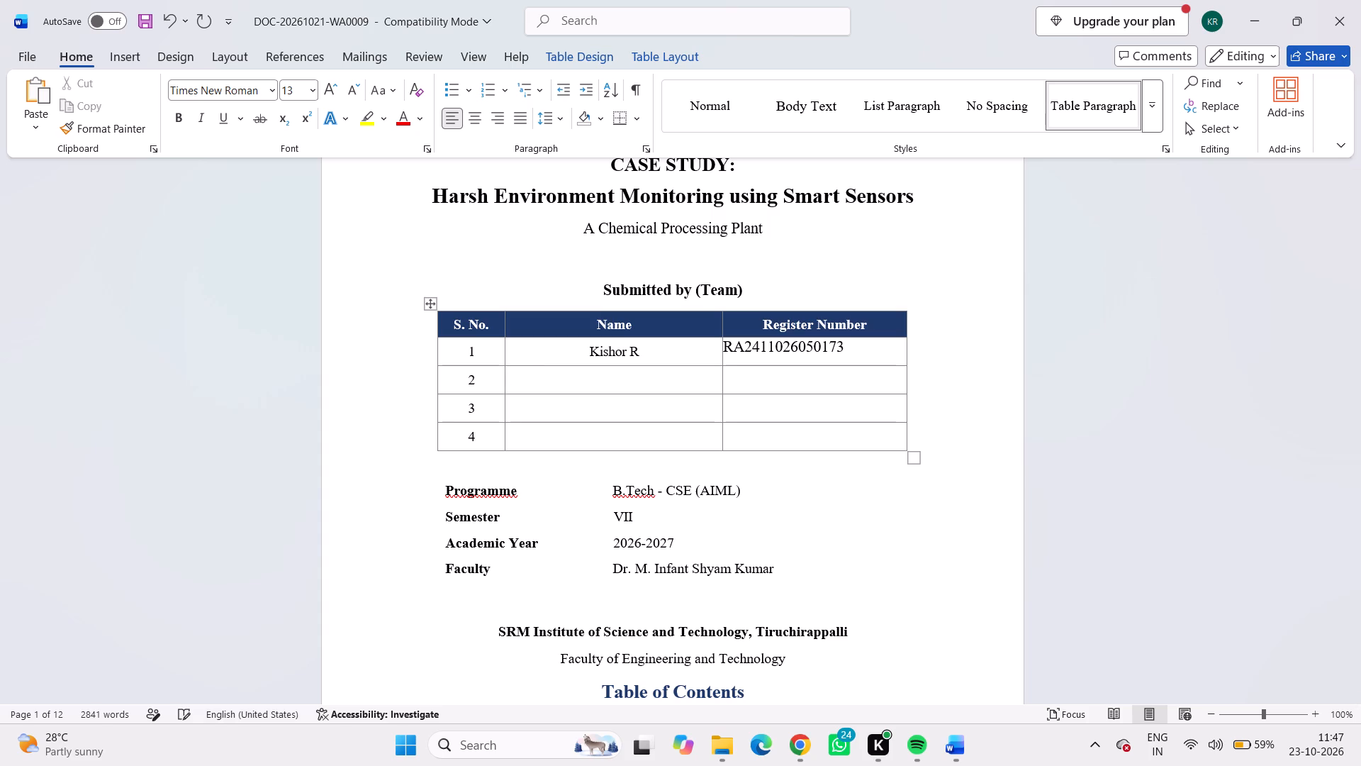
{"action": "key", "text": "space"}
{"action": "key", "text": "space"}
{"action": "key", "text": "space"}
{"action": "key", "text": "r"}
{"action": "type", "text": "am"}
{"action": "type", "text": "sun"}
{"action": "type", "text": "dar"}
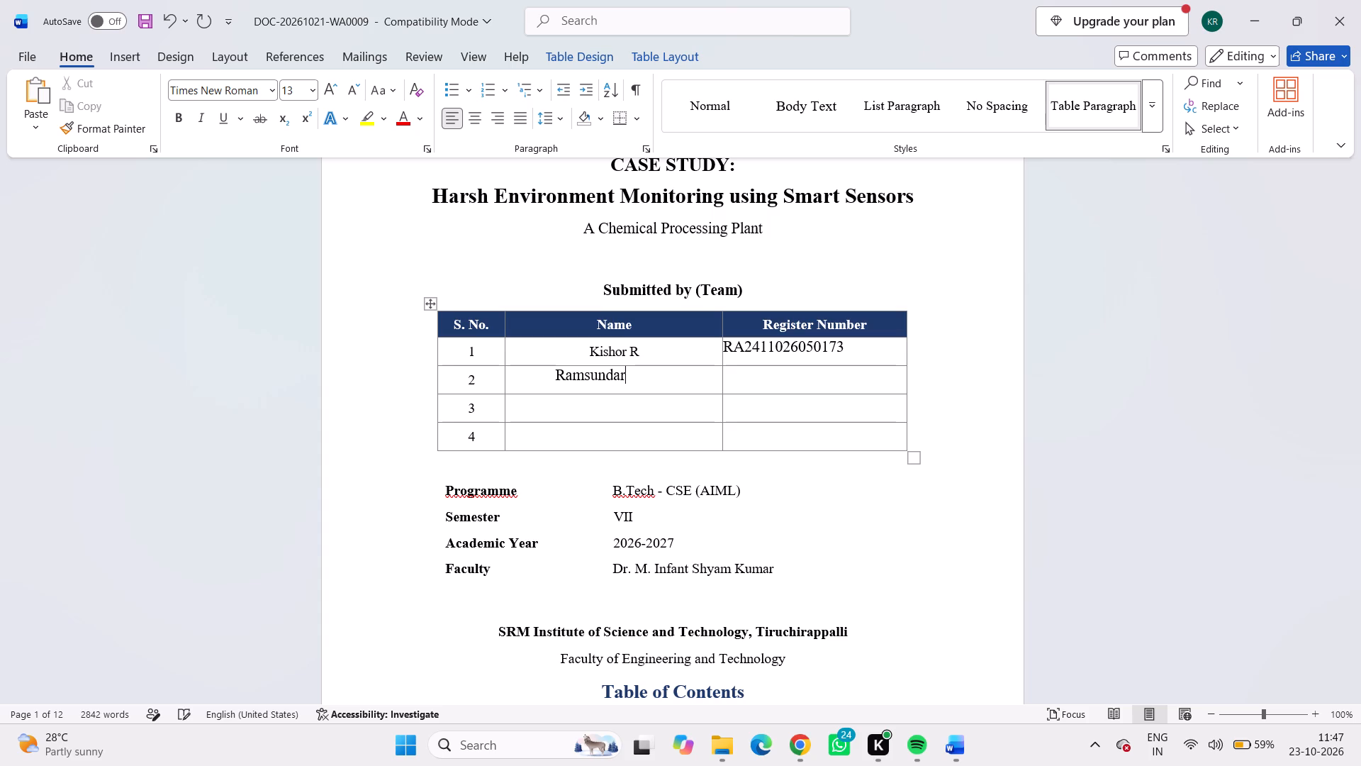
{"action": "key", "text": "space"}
Remove the centring from the name in row 1 so it starts at the cell's left edge.
{"action": "left_click", "coordinate": [586, 350]}
{"action": "key", "text": "BackSpace"}
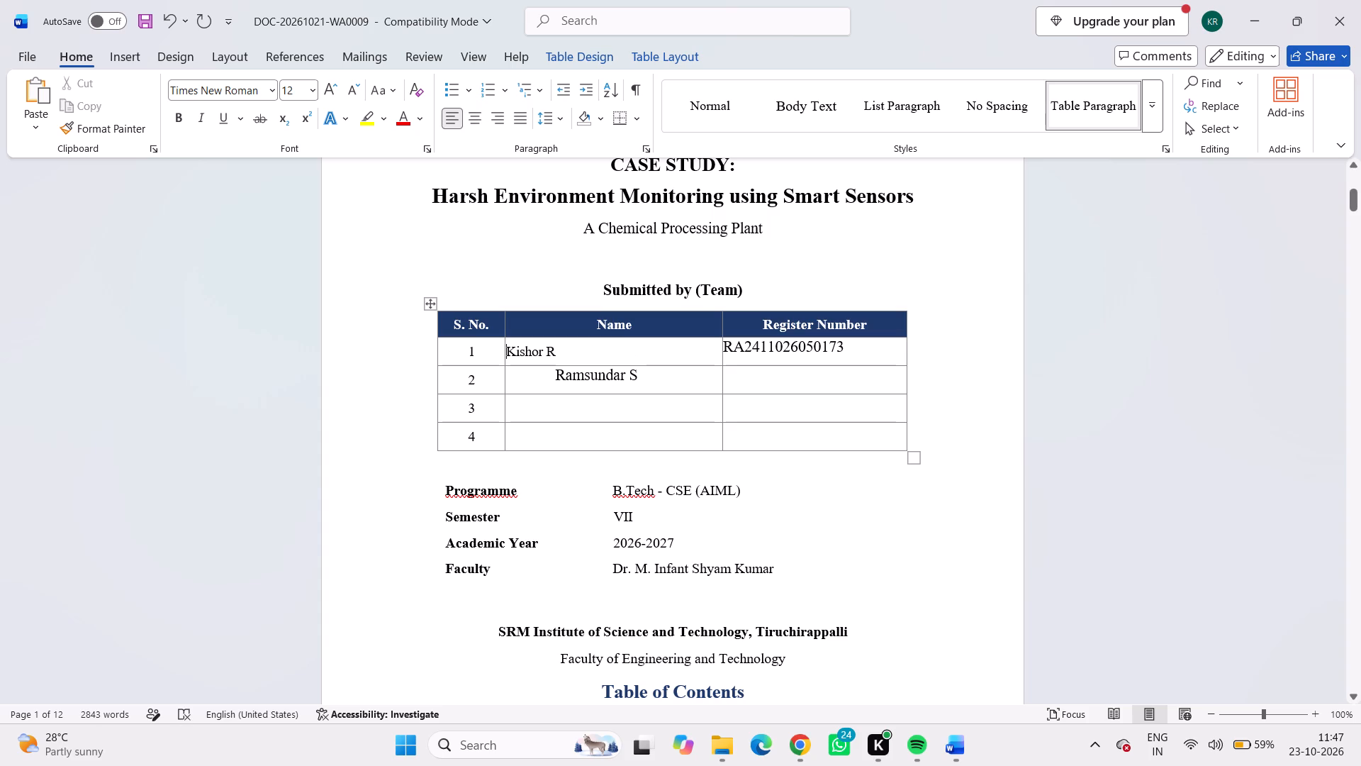
Delete the leading spaces before the name in row 2 so it starts at the cell's left edge.
{"action": "left_click", "coordinate": [555, 378]}
{"action": "key", "text": "BackSpace"}
{"action": "key", "text": "BackSpace"}
{"action": "key", "text": "BackSpace"}
{"action": "key", "text": "BackSpace"}
{"action": "key", "text": "BackSpace"}
{"action": "key", "text": "BackSpace"}
{"action": "key", "text": "BackSpace"}
{"action": "key", "text": "BackSpace"}
{"action": "key", "text": "BackSpace"}
{"action": "key", "text": "BackSpace"}
{"action": "key", "text": "BackSpace"}
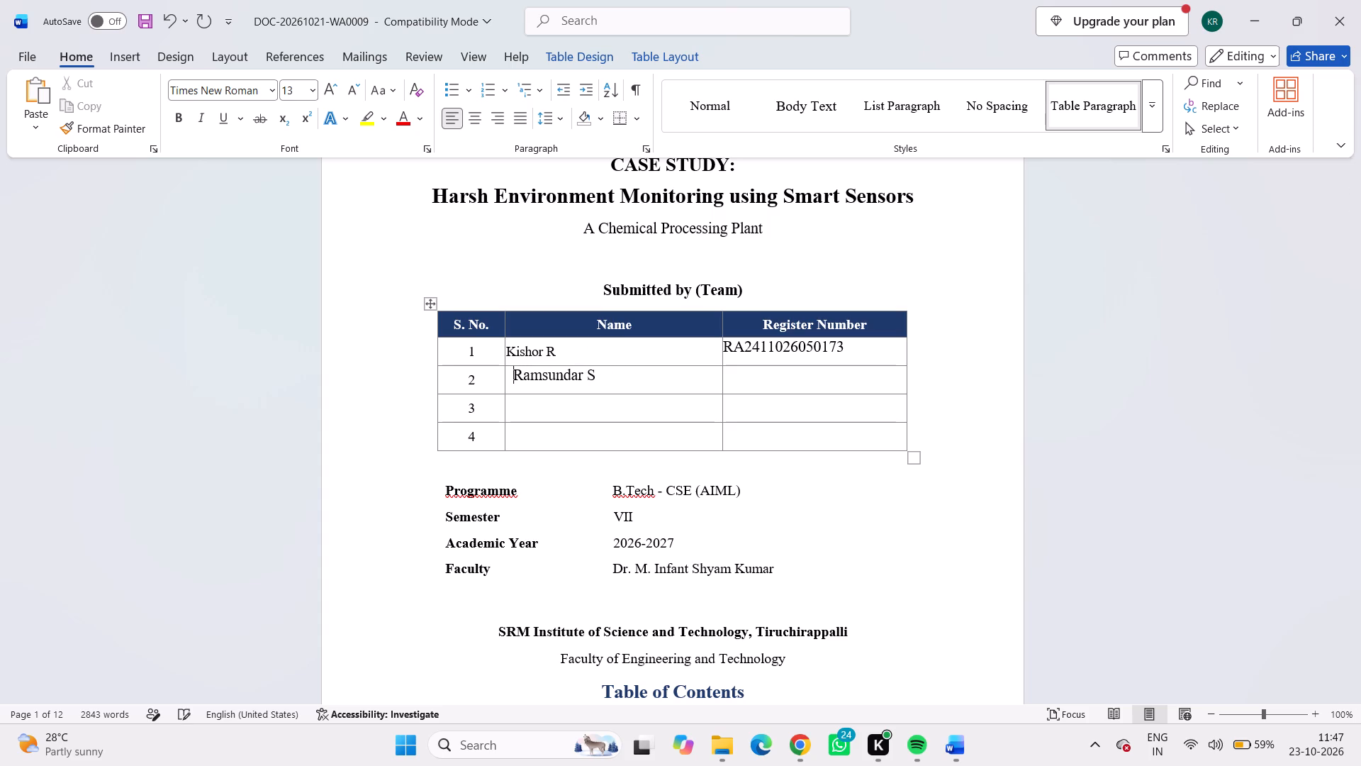
{"action": "key", "text": "BackSpace"}
{"action": "key", "text": "BackSpace"}
Enter the second team member's register number in row 2 of the team table.
{"action": "left_click", "coordinate": [745, 384]}
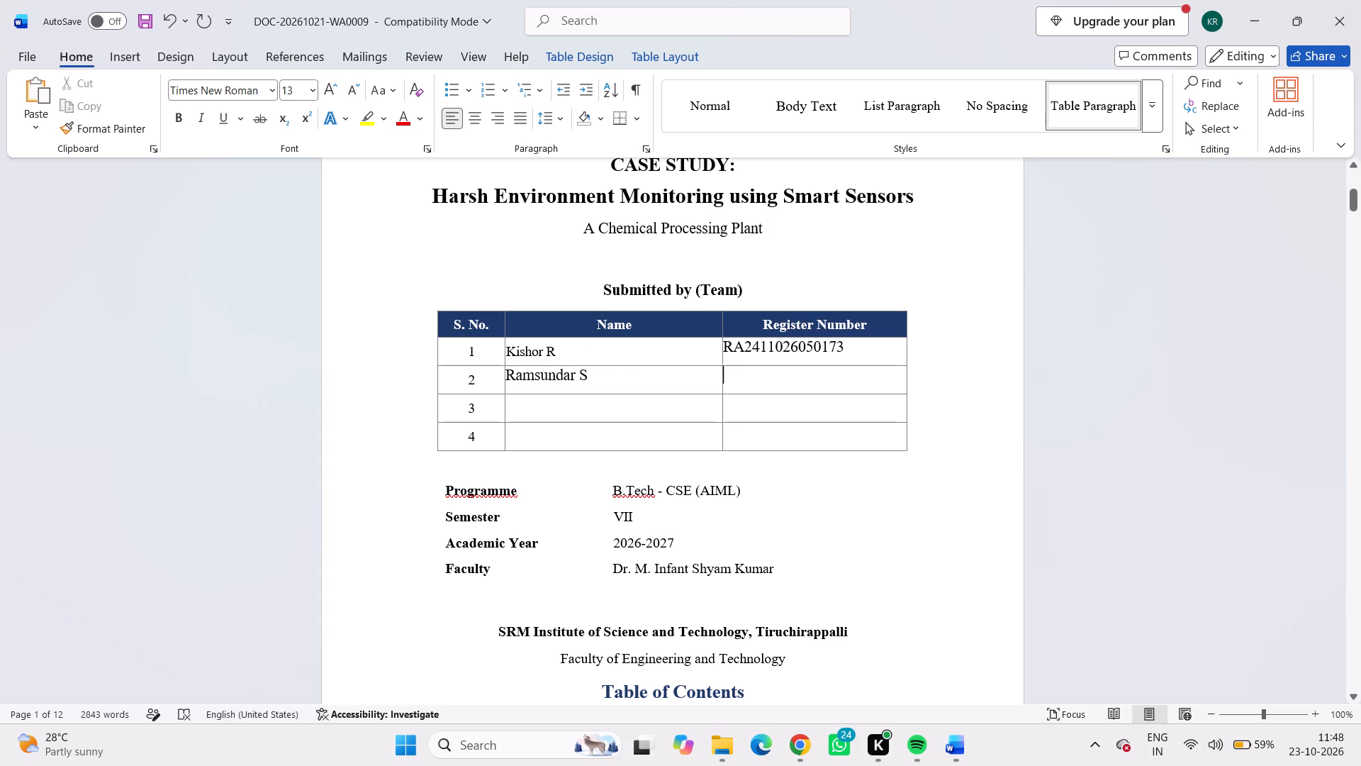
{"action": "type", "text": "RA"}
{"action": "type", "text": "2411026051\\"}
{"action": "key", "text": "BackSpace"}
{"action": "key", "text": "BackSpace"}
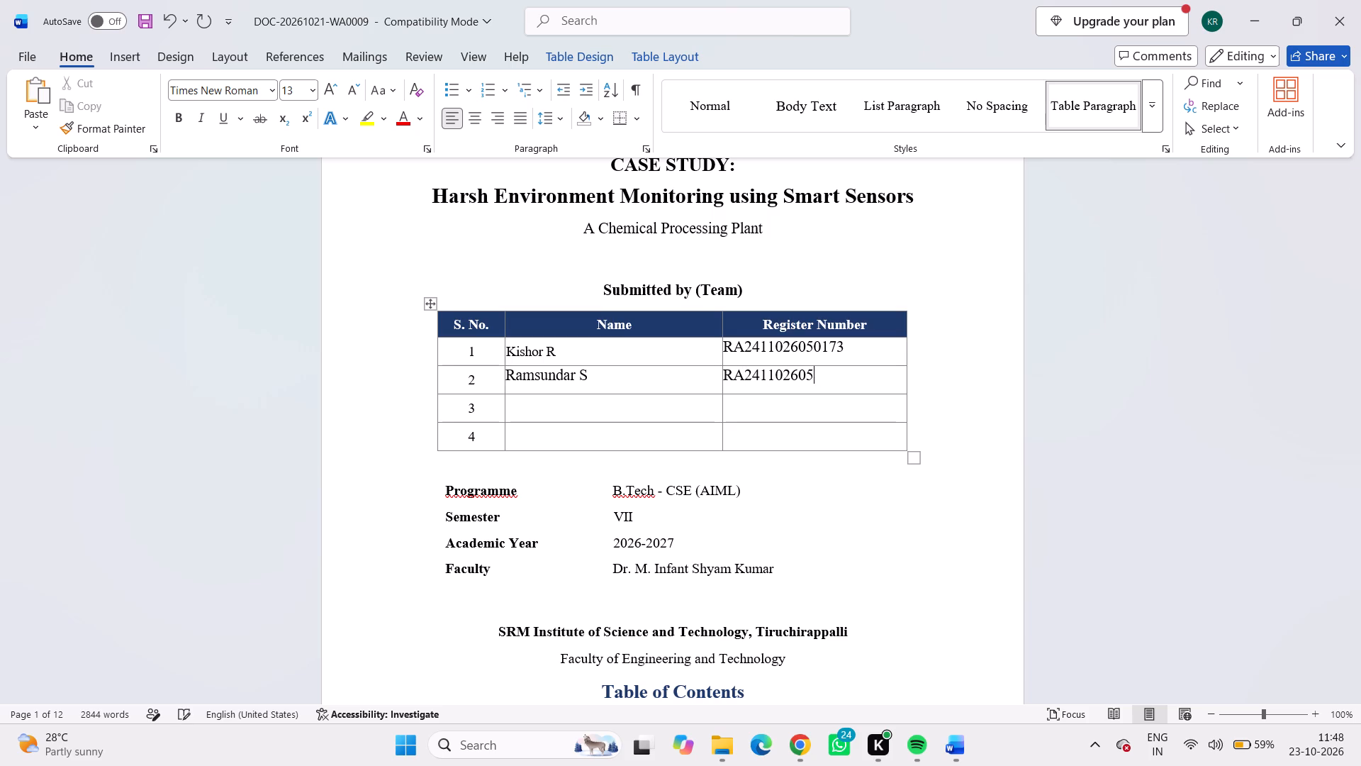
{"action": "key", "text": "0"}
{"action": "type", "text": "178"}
Fill row 3 of the team table with the third team member's name and register number.
{"action": "left_click", "coordinate": [520, 407]}
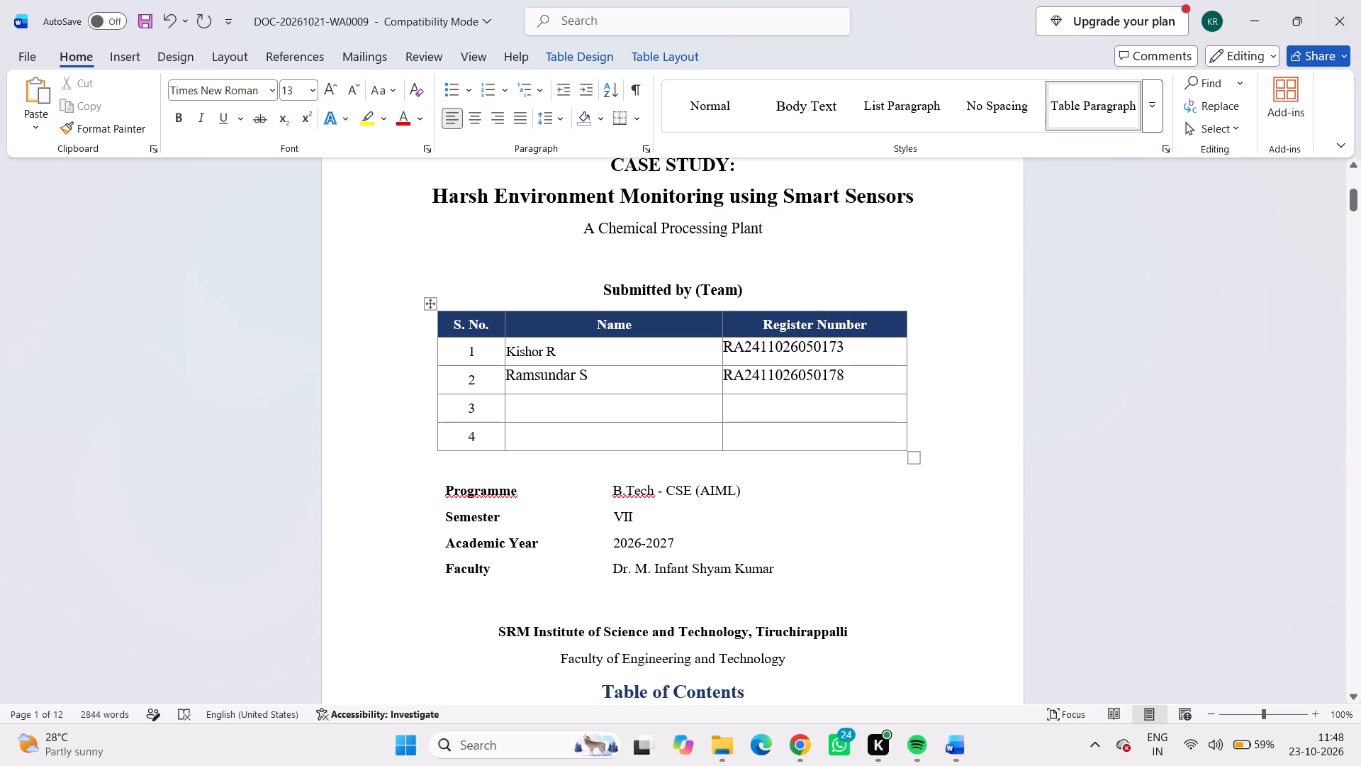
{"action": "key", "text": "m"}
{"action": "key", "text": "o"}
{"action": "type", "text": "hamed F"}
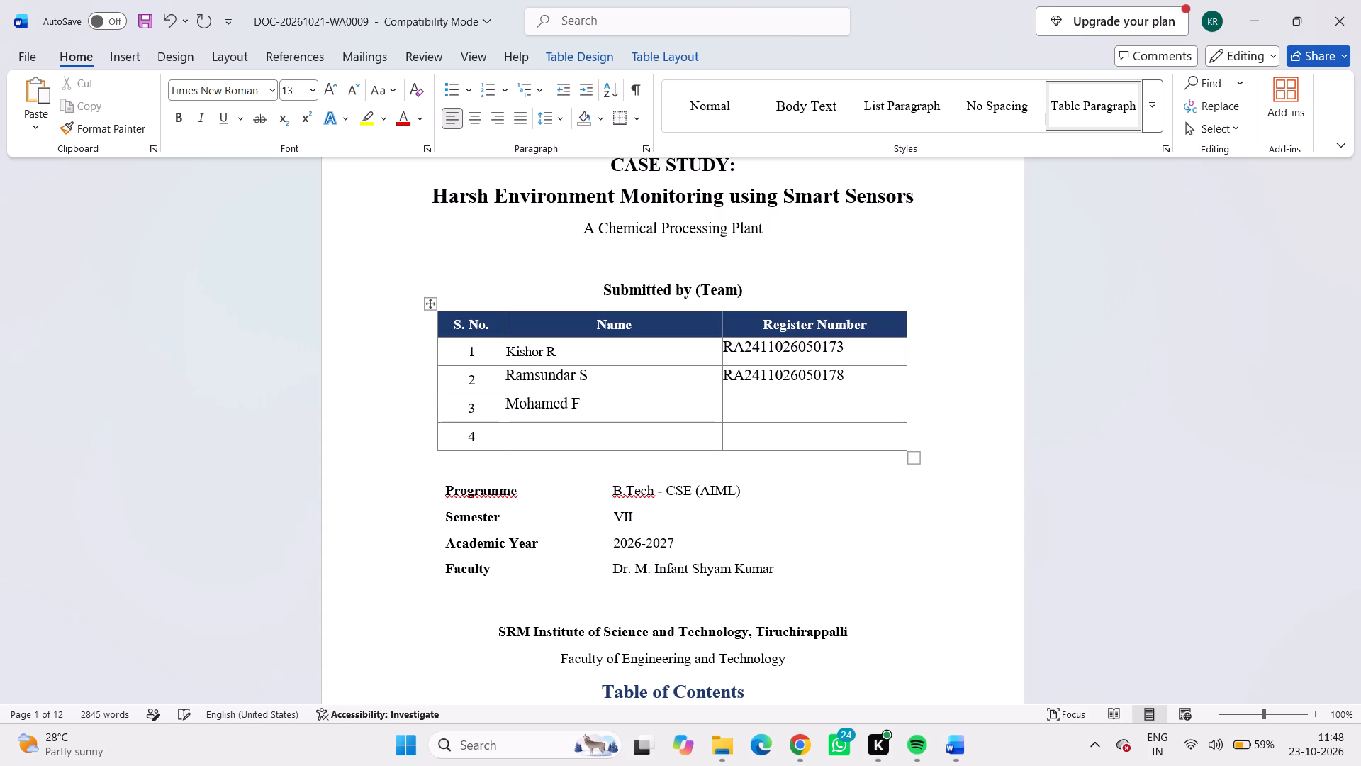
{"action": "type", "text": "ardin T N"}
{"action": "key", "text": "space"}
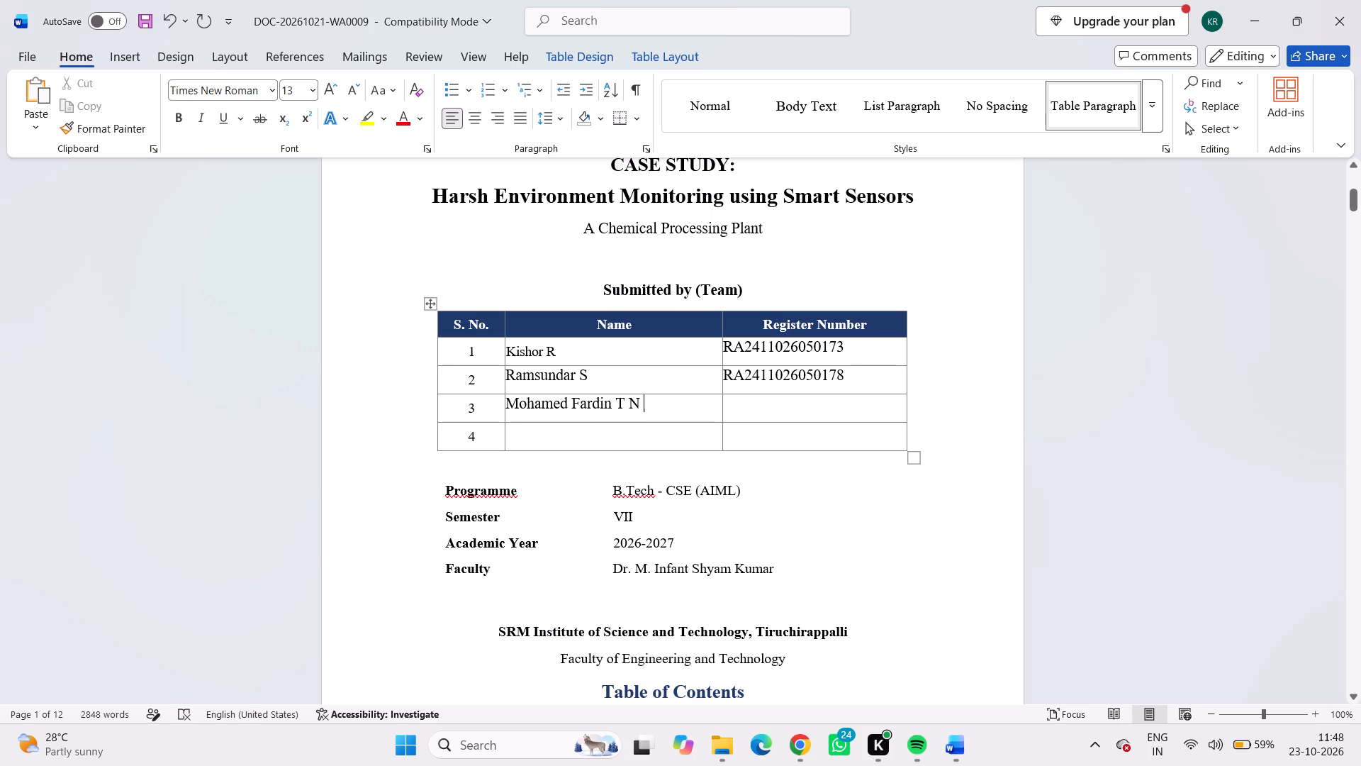
{"action": "left_click", "coordinate": [732, 403]}
{"action": "key", "text": "BackSpace"}
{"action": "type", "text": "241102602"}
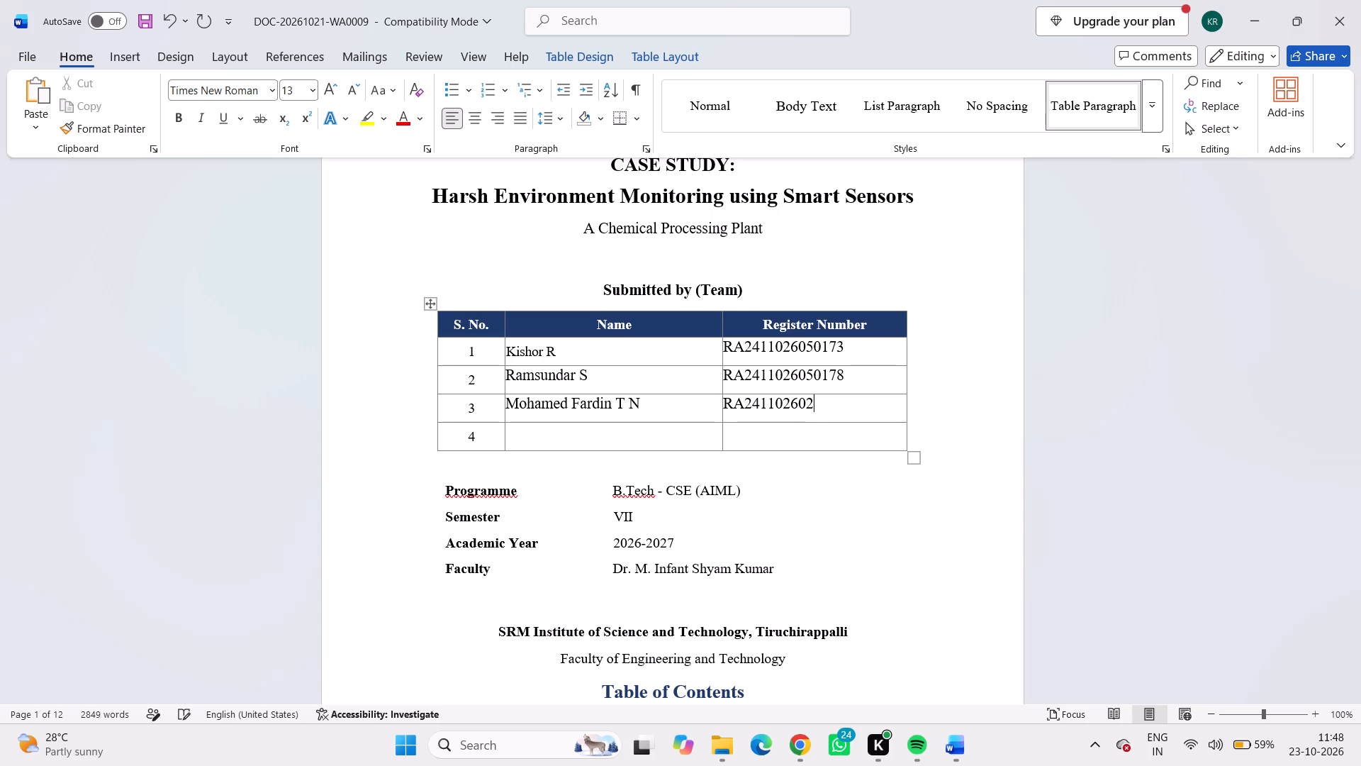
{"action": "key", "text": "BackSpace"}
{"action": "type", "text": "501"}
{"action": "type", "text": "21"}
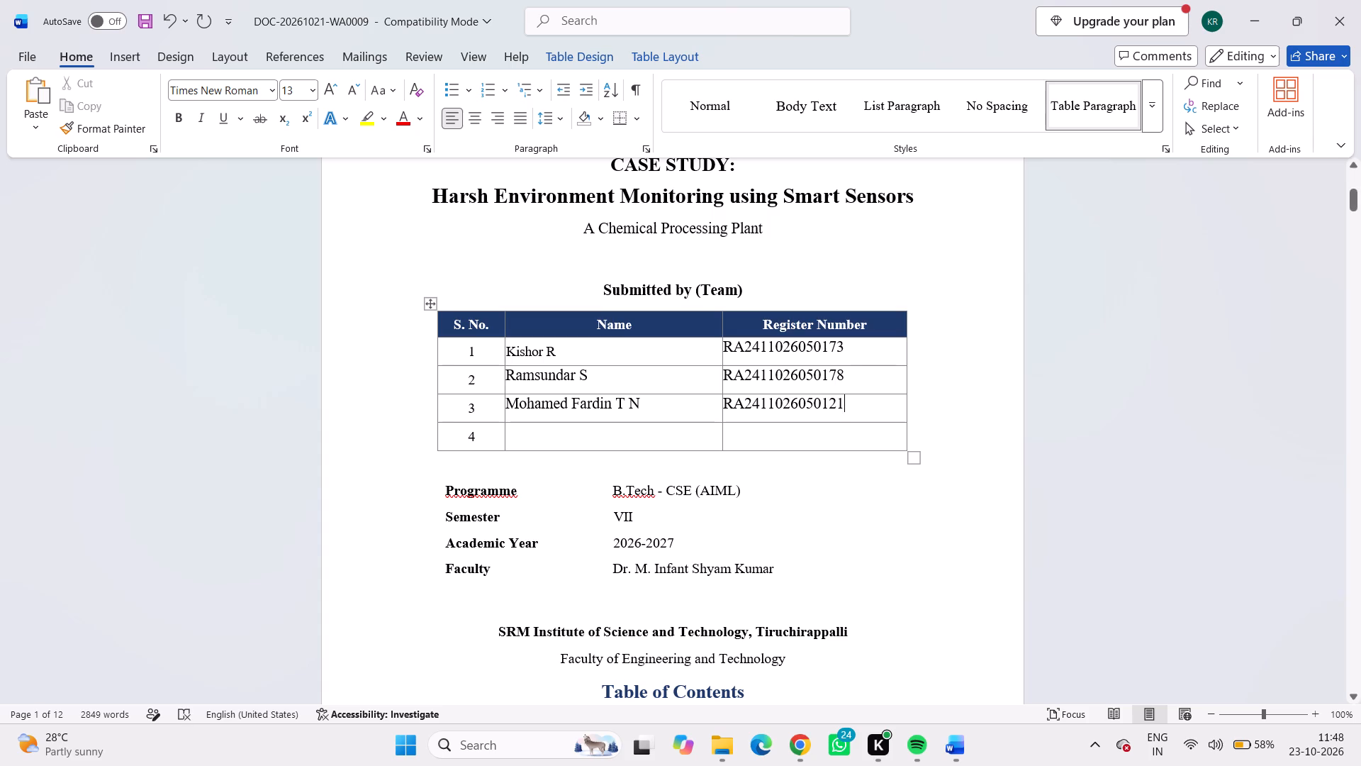
Fill row 4 of the team table with the fourth team member's name and register number.
{"action": "left_click", "coordinate": [530, 427]}
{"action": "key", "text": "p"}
{"action": "key", "text": "BackSpace"}
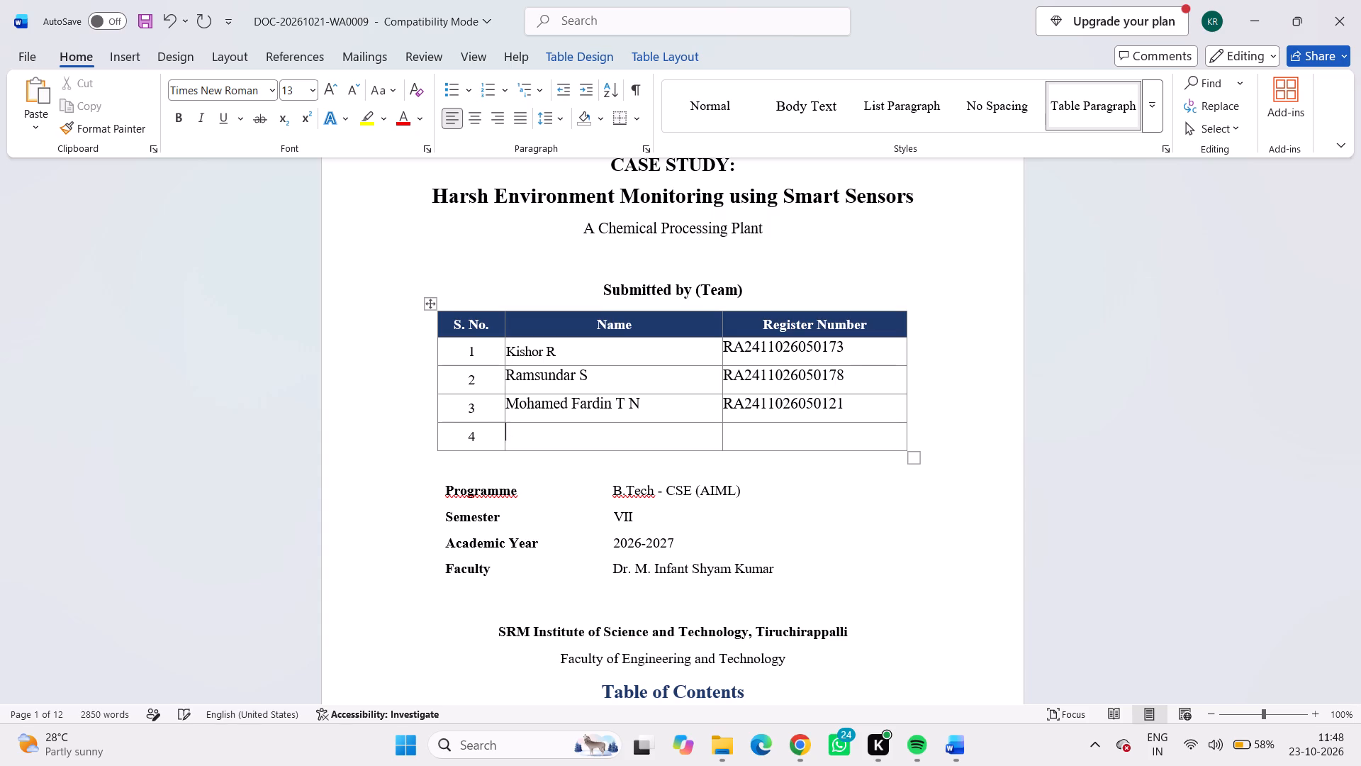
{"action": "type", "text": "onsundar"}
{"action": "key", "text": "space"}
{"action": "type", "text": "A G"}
{"action": "left_click", "coordinate": [736, 430]}
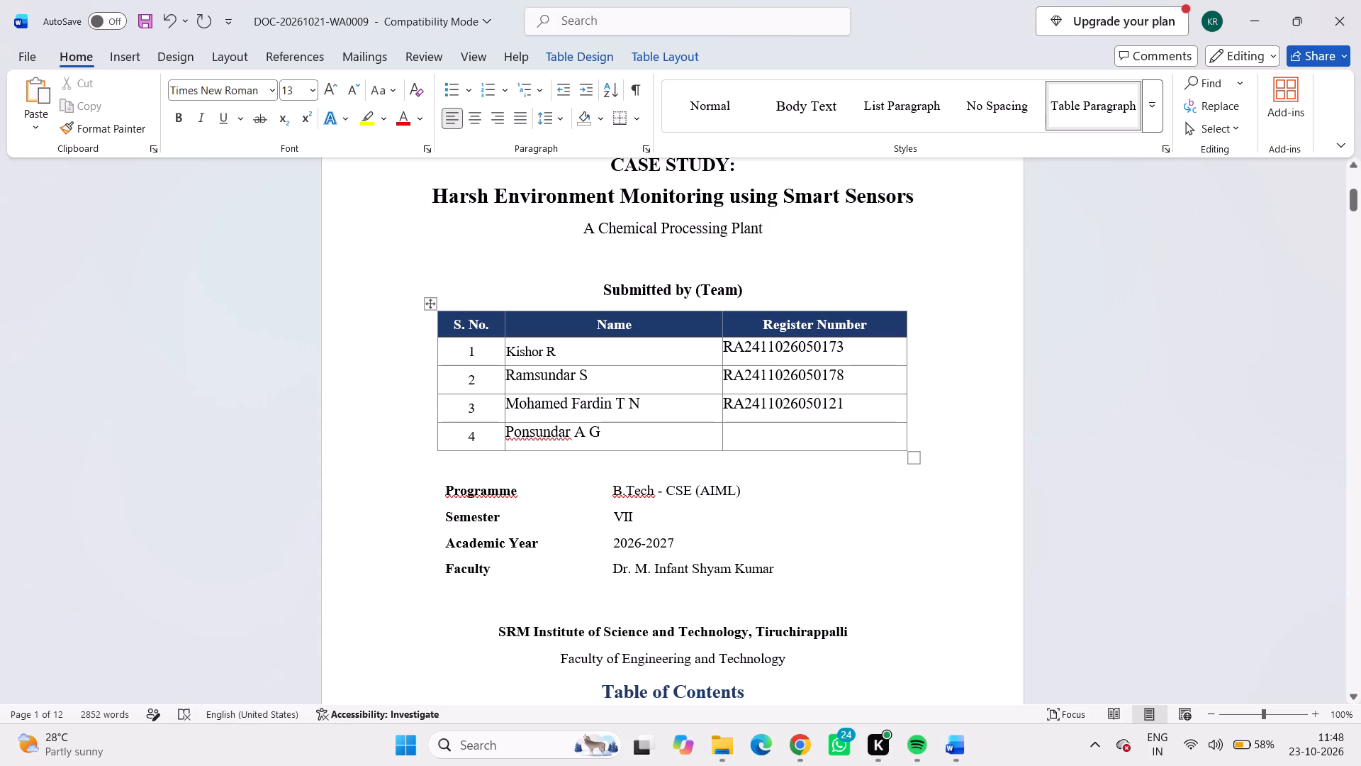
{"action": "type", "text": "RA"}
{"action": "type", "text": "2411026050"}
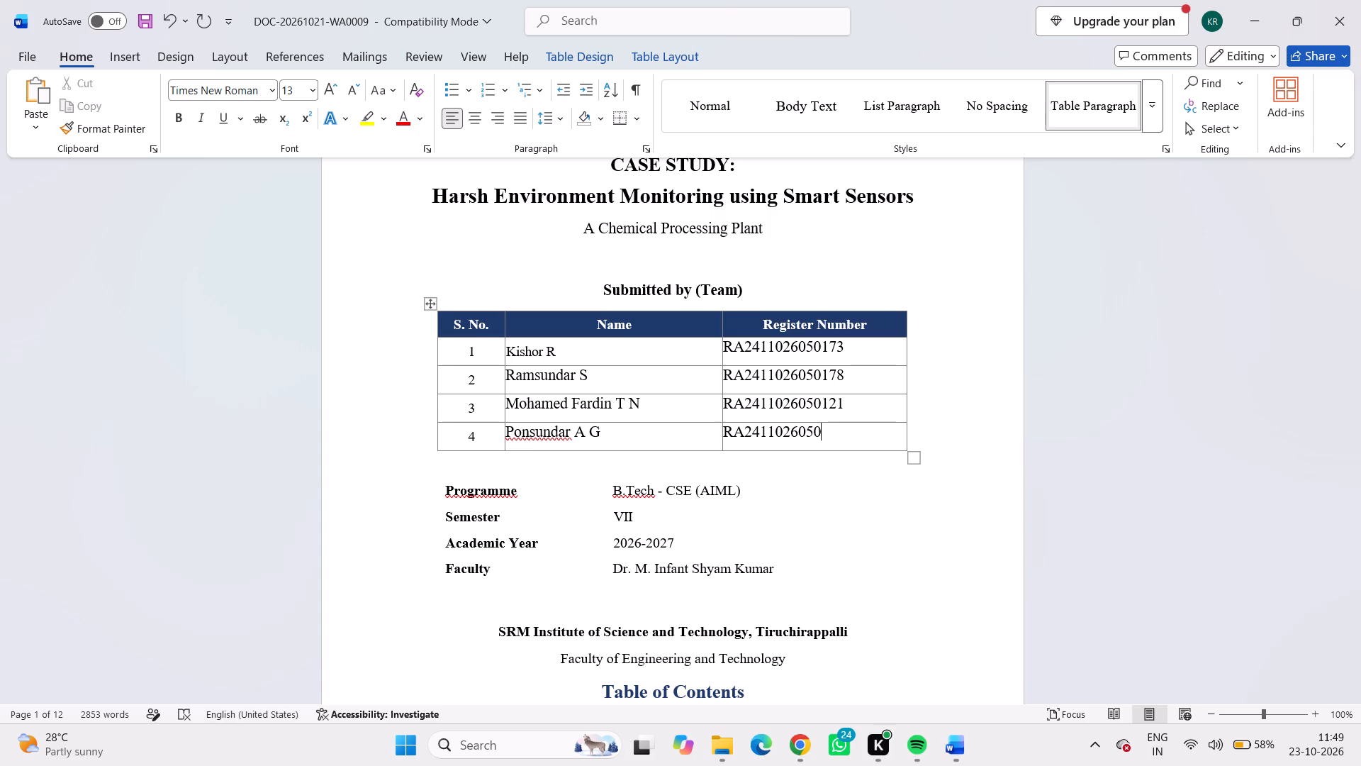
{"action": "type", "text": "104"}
Replace the faculty name on the cover page with the new faculty member's name and initial, using the title Ms.
{"action": "left_click", "coordinate": [775, 567]}
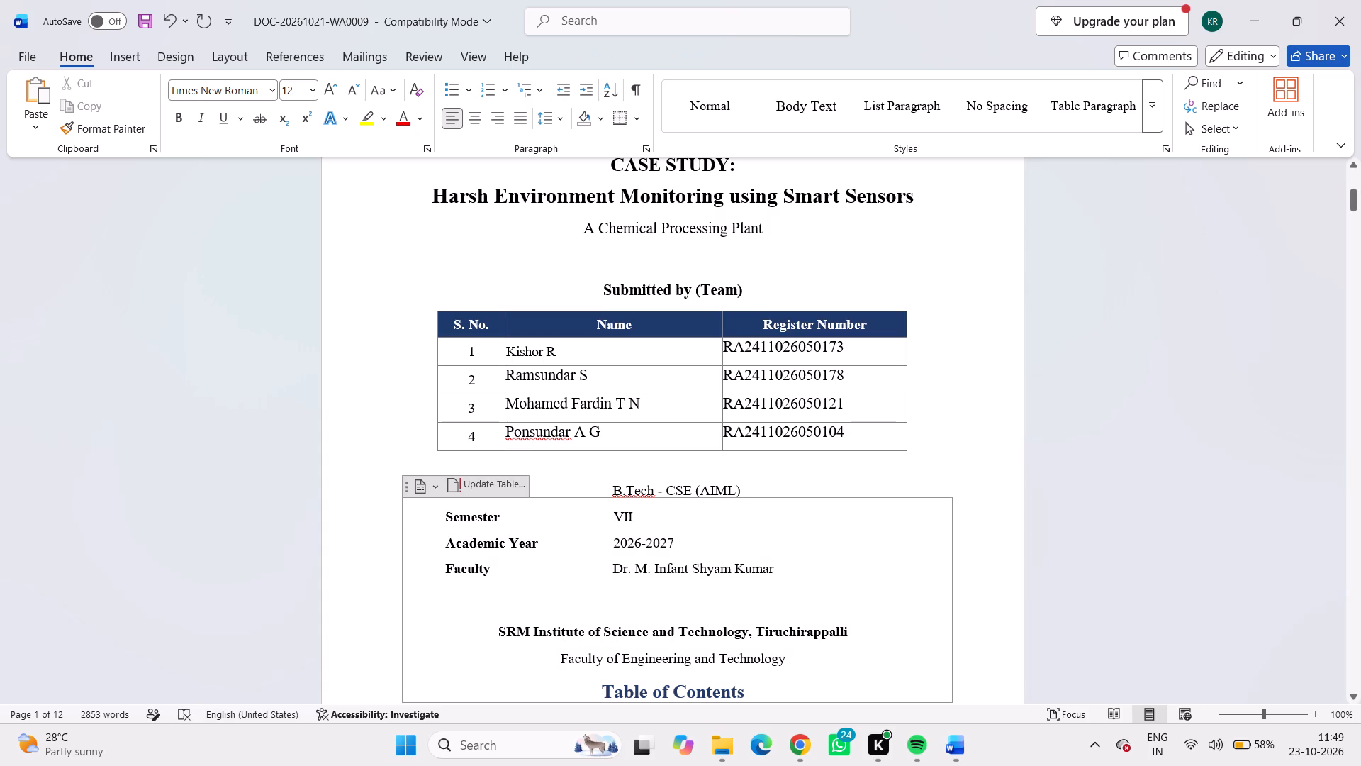
{"action": "key", "text": "BackSpace"}
{"action": "key", "text": "BackSpace"}
{"action": "key", "text": "BackSpace"}
{"action": "key", "text": "BackSpace"}
{"action": "key", "text": "BackSpace"}
{"action": "key", "text": "BackSpace"}
{"action": "key", "text": "BackSpace"}
{"action": "key", "text": "BackSpace"}
{"action": "key", "text": "BackSpace"}
{"action": "key", "text": "BackSpace"}
{"action": "key", "text": "BackSpace"}
{"action": "key", "text": "BackSpace"}
{"action": "key", "text": "BackSpace"}
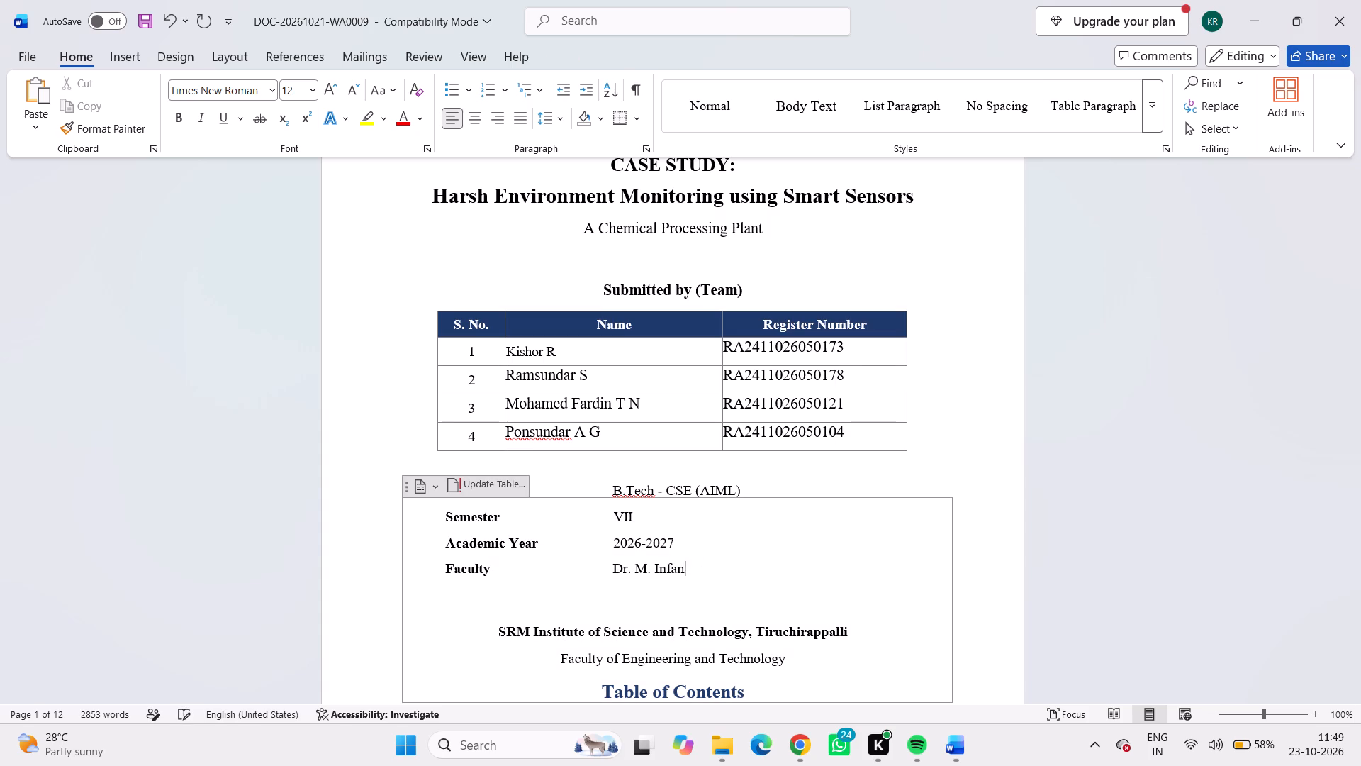
{"action": "key", "text": "BackSpace"}
{"action": "key", "text": "BackSpace"}
{"action": "key", "text": "BackSpace"}
{"action": "key", "text": "BackSpace"}
{"action": "key", "text": "BackSpace"}
{"action": "key", "text": "BackSpace"}
{"action": "key", "text": "BackSpace"}
{"action": "key", "text": "BackSpace"}
{"action": "key", "text": "BackSpace"}
{"action": "key", "text": "BackSpace"}
{"action": "key", "text": "BackSpace"}
{"action": "key", "text": "BackSpace"}
{"action": "key", "text": "BackSpace"}
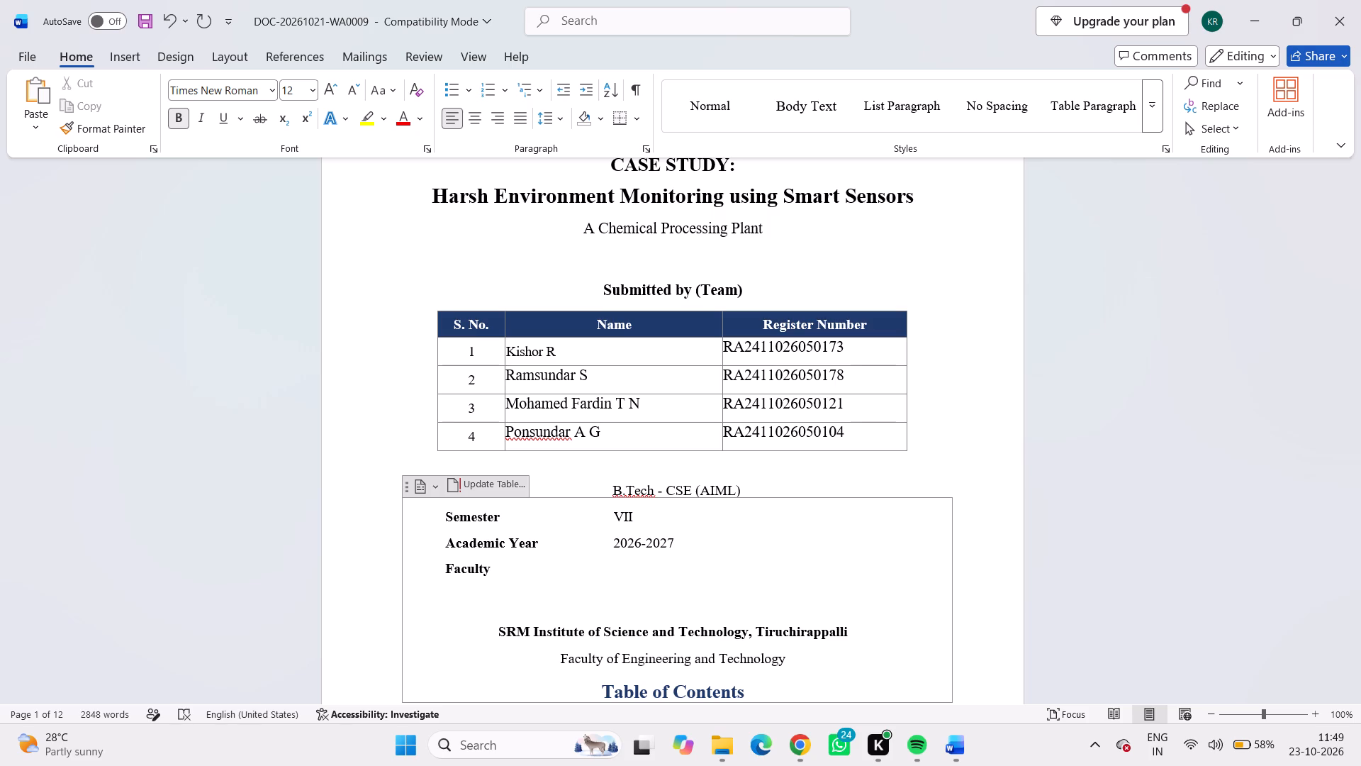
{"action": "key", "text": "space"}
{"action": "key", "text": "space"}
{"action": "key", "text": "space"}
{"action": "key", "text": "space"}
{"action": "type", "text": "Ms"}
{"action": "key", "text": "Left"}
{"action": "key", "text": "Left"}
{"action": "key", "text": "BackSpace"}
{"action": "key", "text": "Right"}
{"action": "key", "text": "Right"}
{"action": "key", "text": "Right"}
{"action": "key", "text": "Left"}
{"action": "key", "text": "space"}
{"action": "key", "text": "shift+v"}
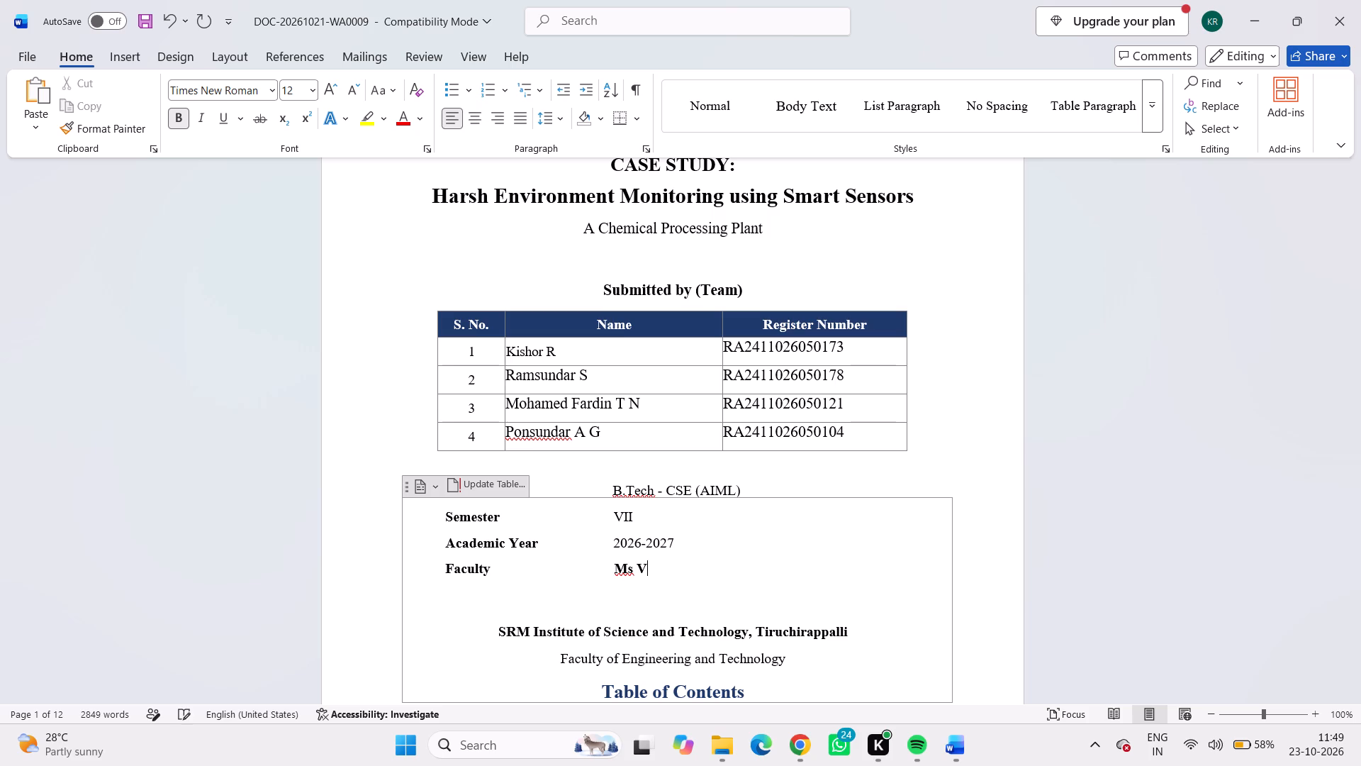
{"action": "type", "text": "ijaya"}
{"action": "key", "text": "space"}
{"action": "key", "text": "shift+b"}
Change the Semester entry on the cover page to V.
{"action": "left_click", "coordinate": [634, 511]}
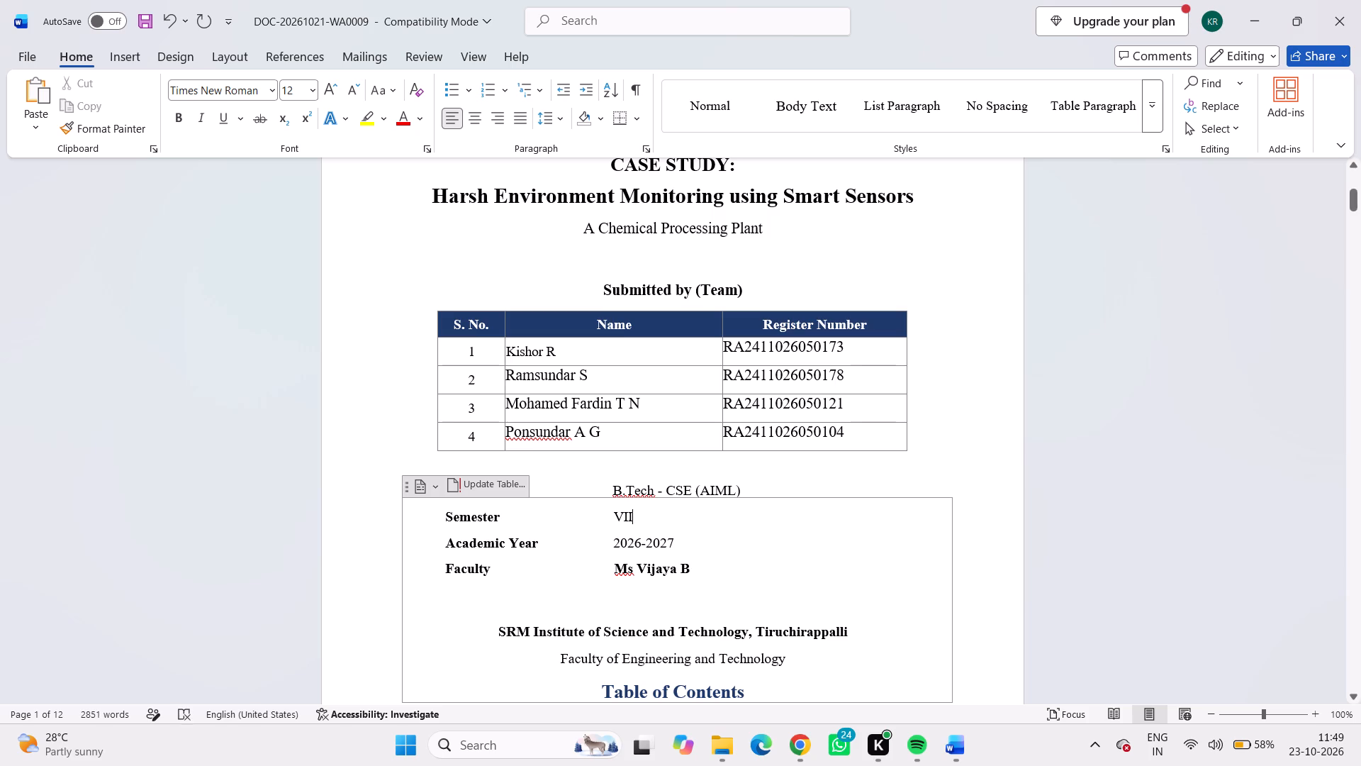
{"action": "key", "text": "BackSpace"}
{"action": "key", "text": "BackSpace"}
Review the rest of the document, from the table of contents and page headers through the sensor sections to the References.
{"action": "scroll", "coordinate": [746, 487], "scroll_direction": "down", "scroll_amount": 16}
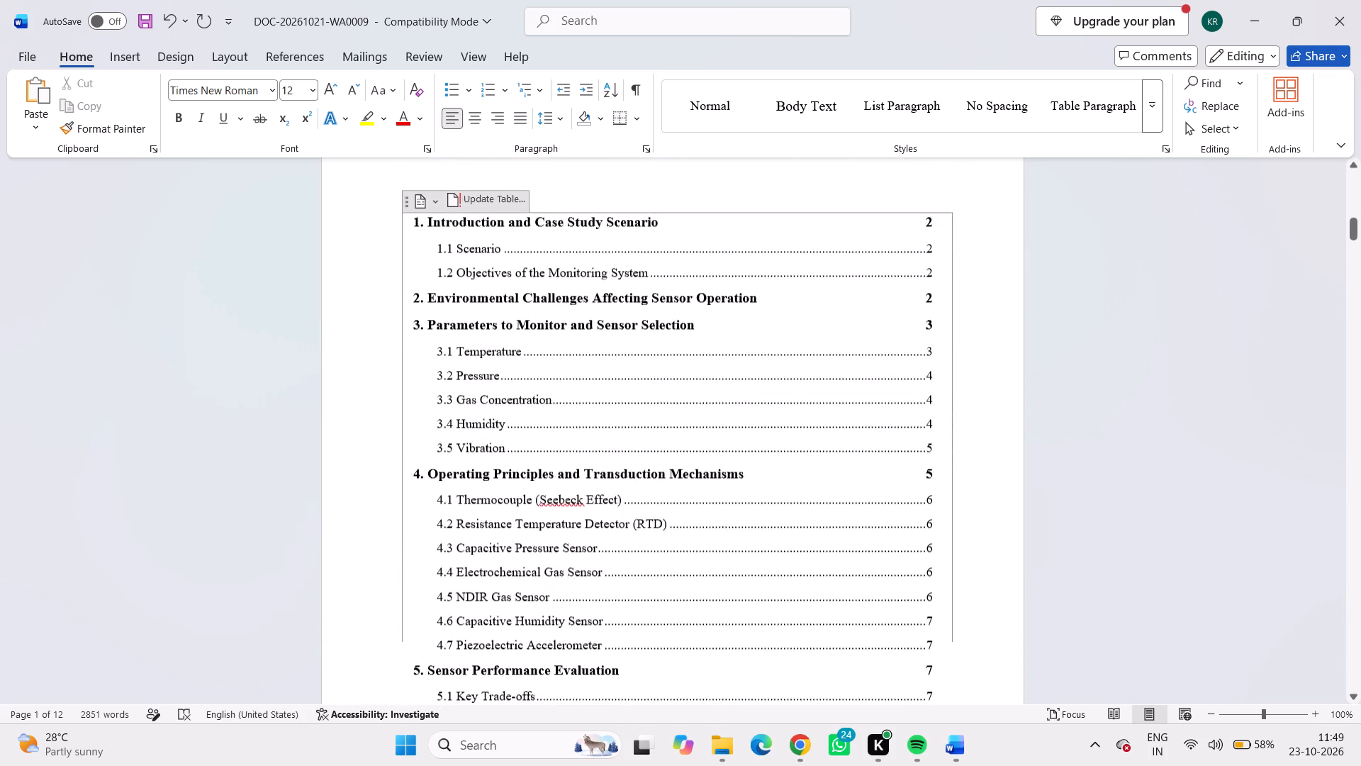
{"action": "scroll", "coordinate": [746, 487], "scroll_direction": "down", "scroll_amount": 16}
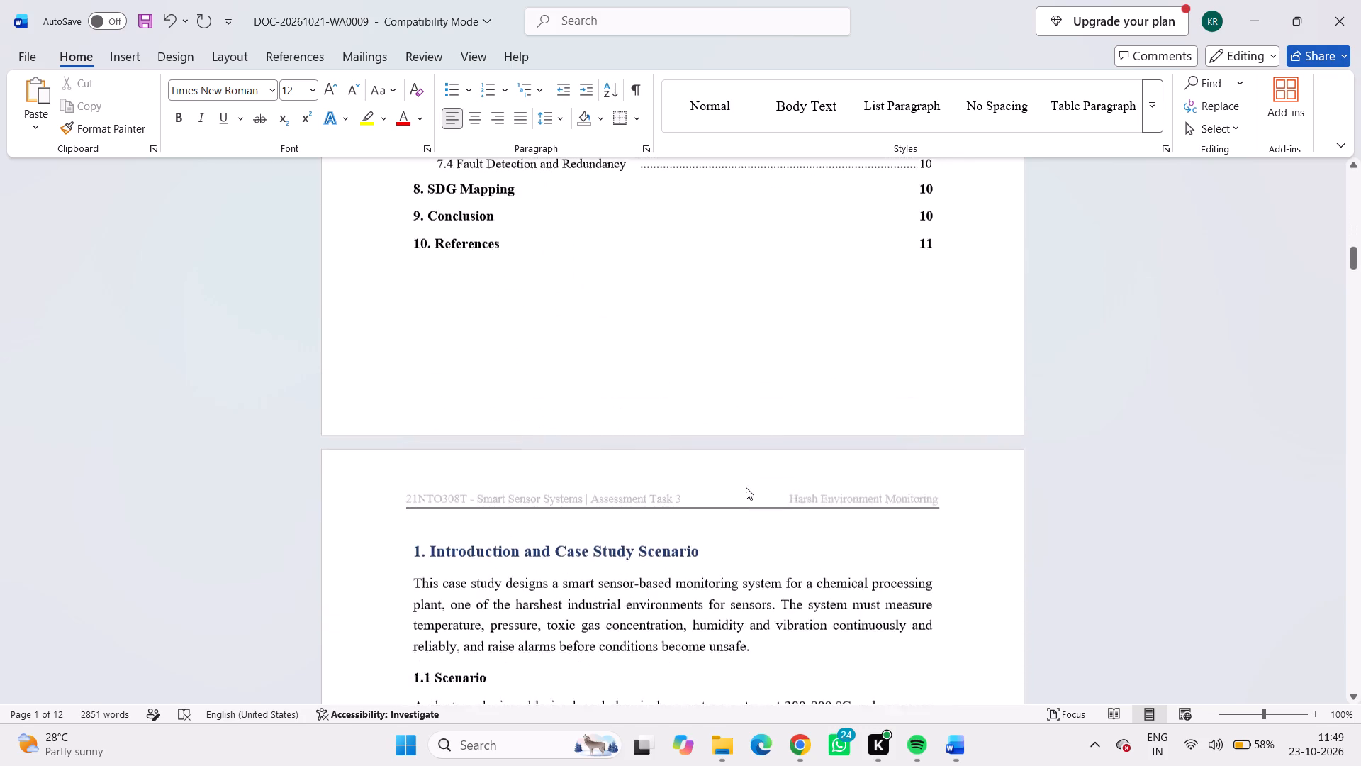
{"action": "scroll", "coordinate": [746, 487], "scroll_direction": "down", "scroll_amount": 7}
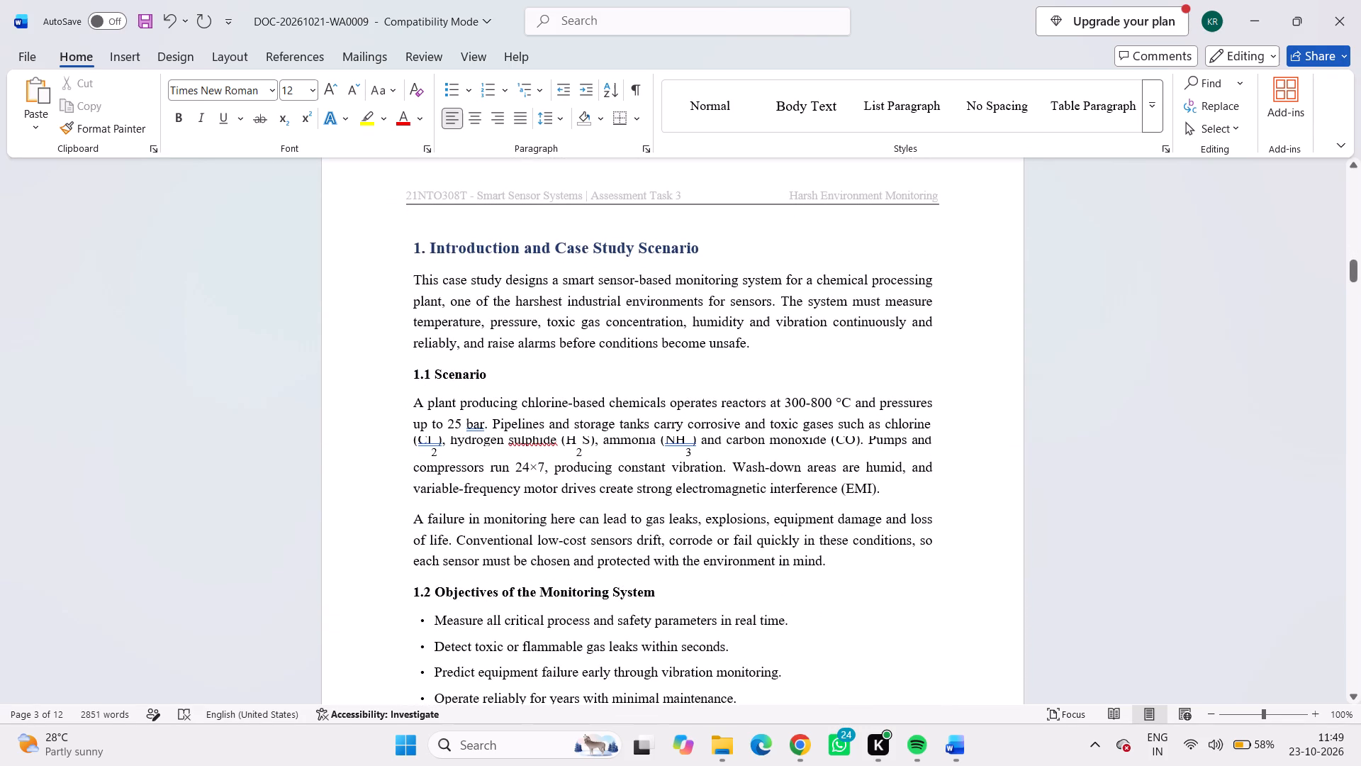
{"action": "scroll", "coordinate": [746, 487], "scroll_direction": "down", "scroll_amount": 9}
{"action": "scroll", "coordinate": [746, 487], "scroll_direction": "up", "scroll_amount": 3}
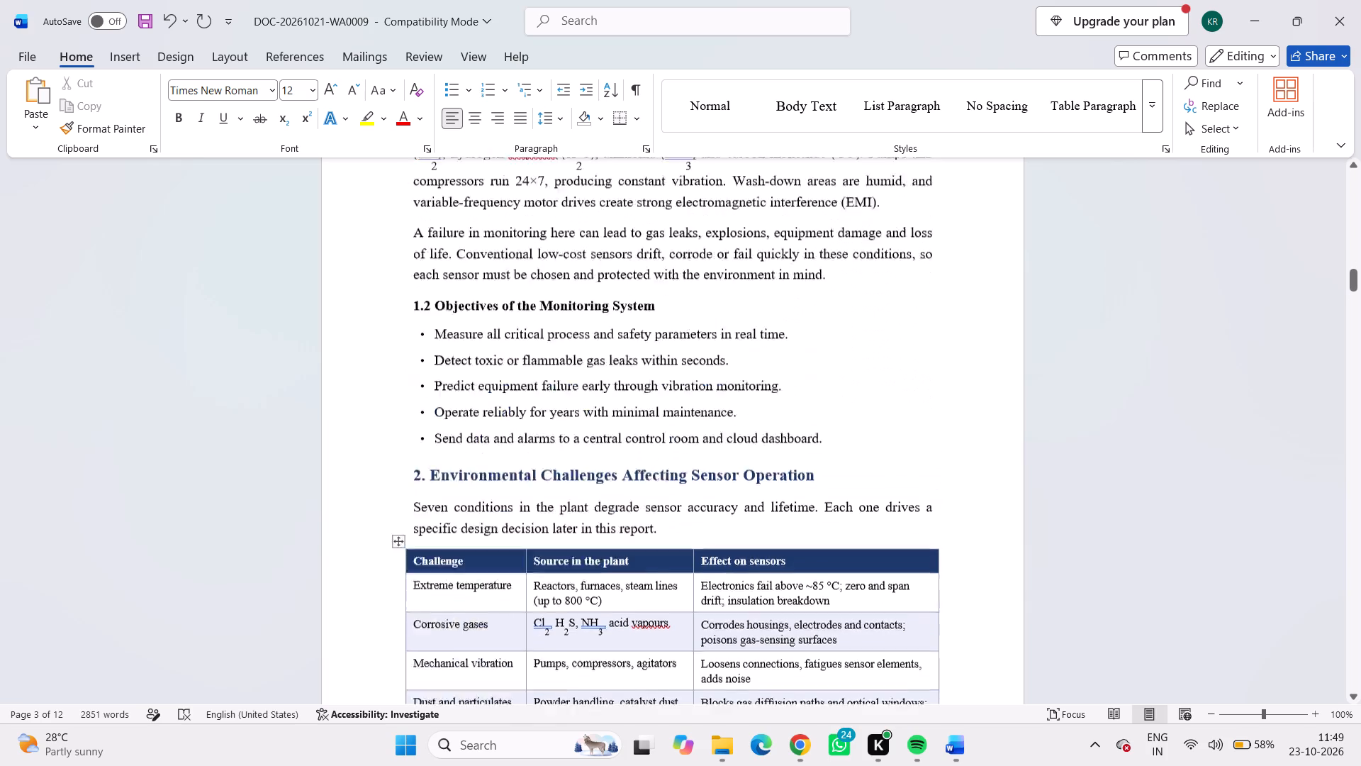
{"action": "scroll", "coordinate": [746, 487], "scroll_direction": "up", "scroll_amount": 7}
{"action": "left_click", "coordinate": [685, 232]}
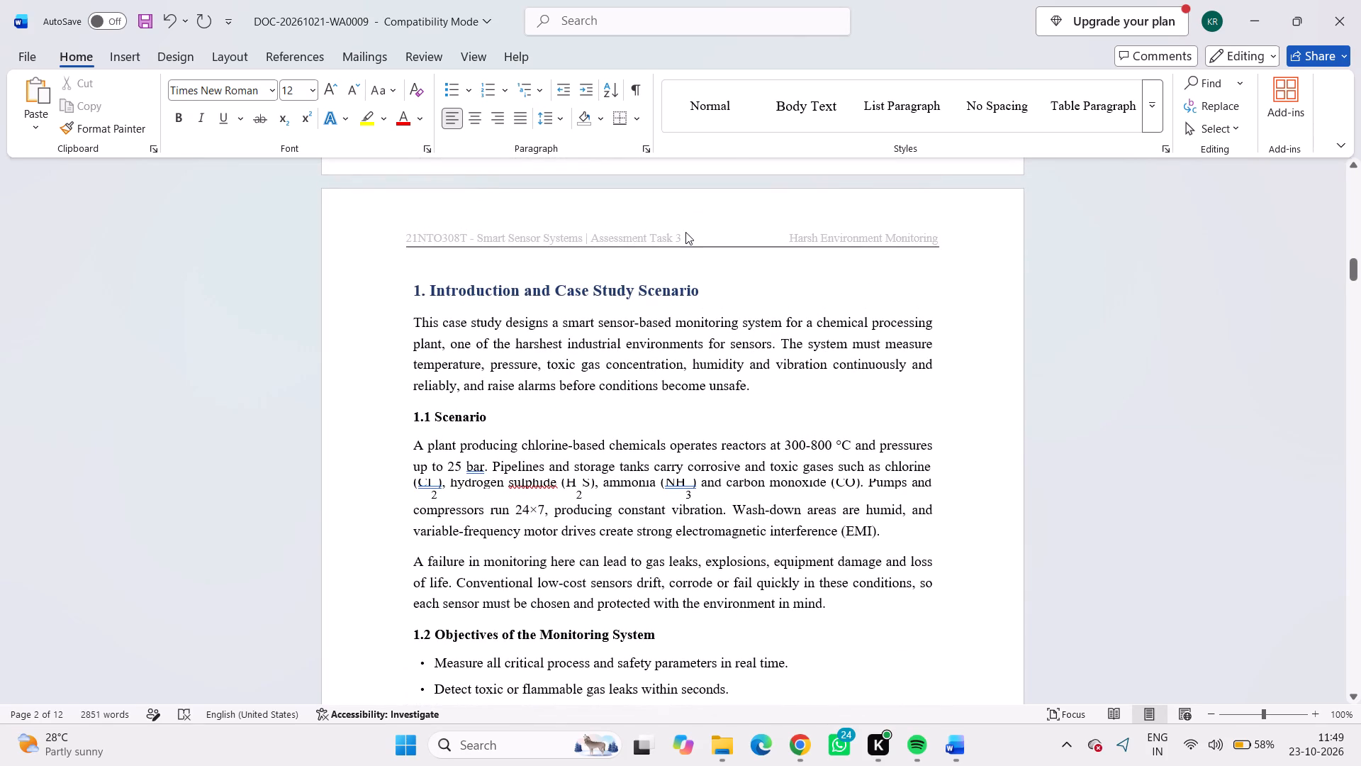
{"action": "left_click", "coordinate": [678, 235]}
{"action": "left_click", "coordinate": [679, 238]}
{"action": "scroll", "coordinate": [710, 431], "scroll_direction": "down", "scroll_amount": 4}
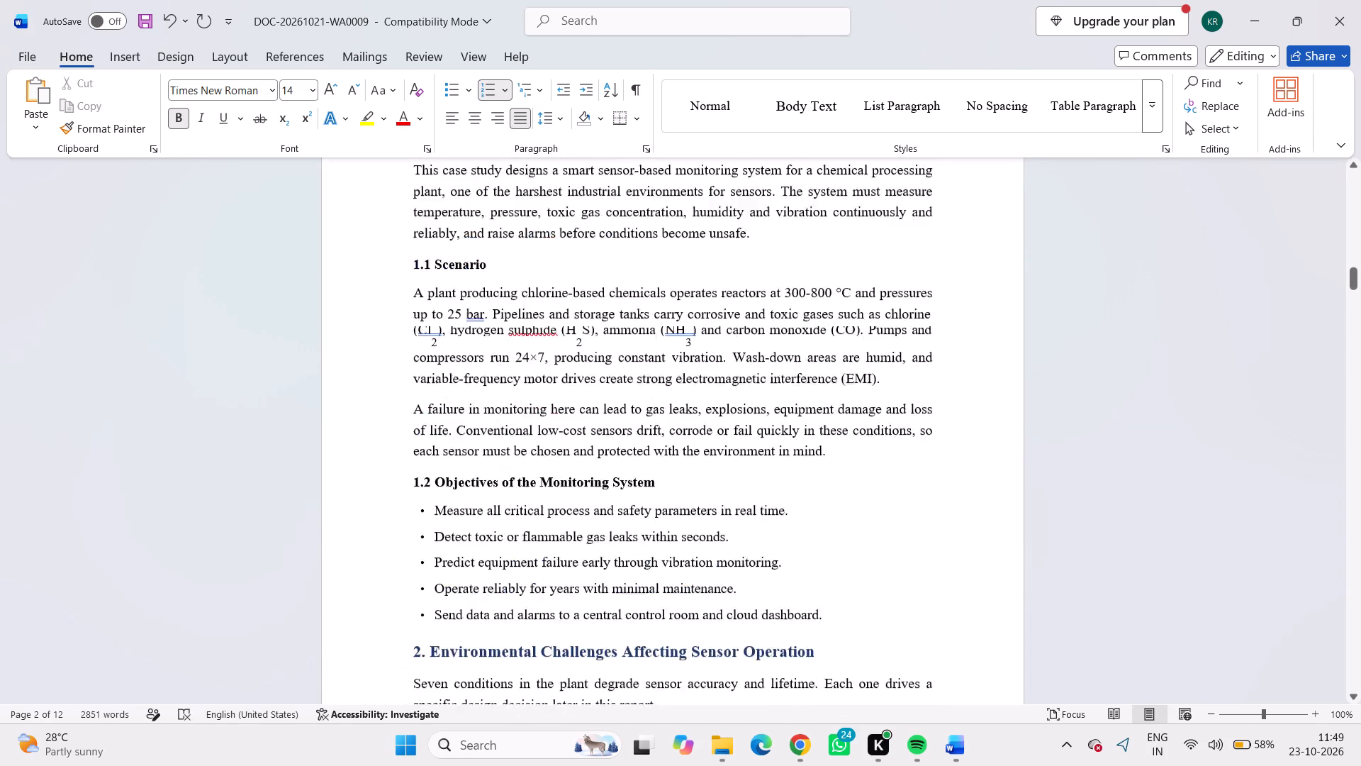
{"action": "scroll", "coordinate": [710, 443], "scroll_direction": "down", "scroll_amount": 15}
{"action": "scroll", "coordinate": [710, 443], "scroll_direction": "down", "scroll_amount": 13}
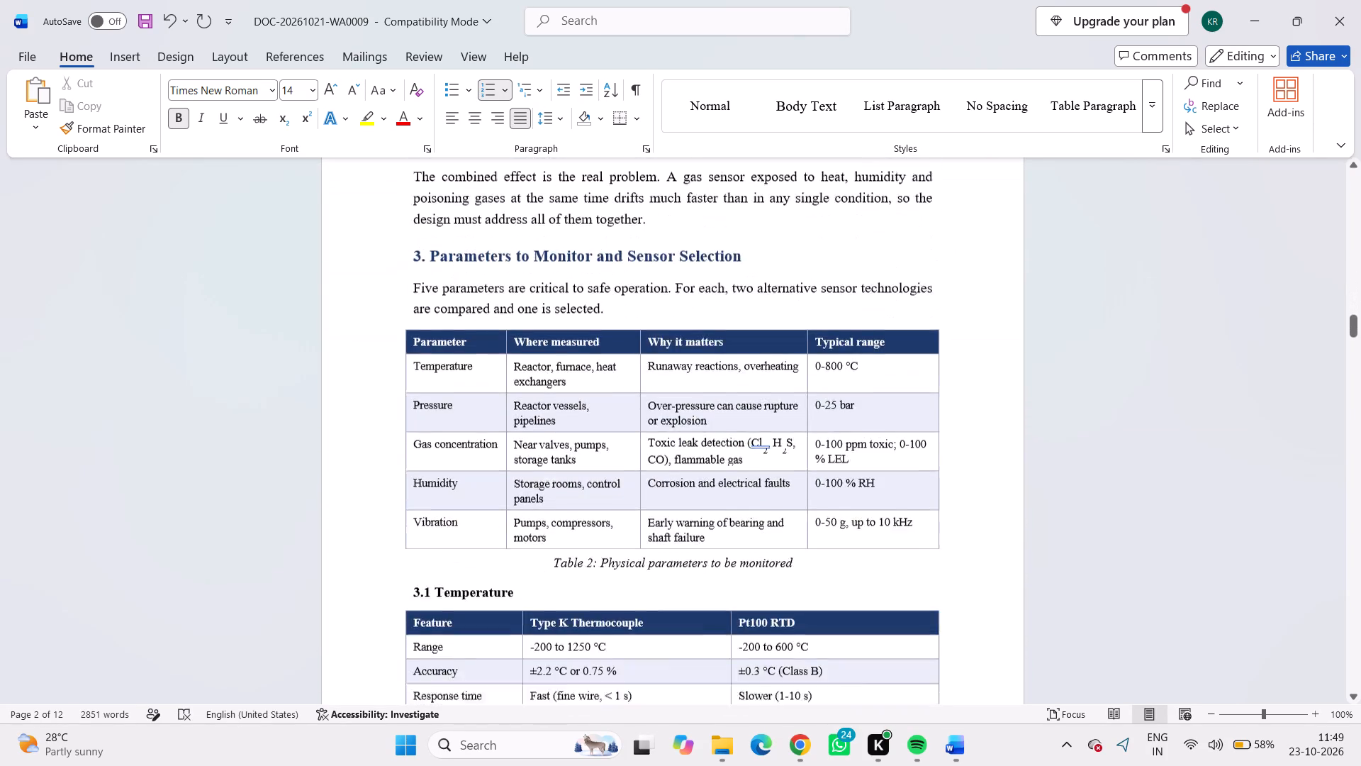
{"action": "scroll", "coordinate": [710, 443], "scroll_direction": "down", "scroll_amount": 20}
{"action": "scroll", "coordinate": [710, 443], "scroll_direction": "down", "scroll_amount": 19}
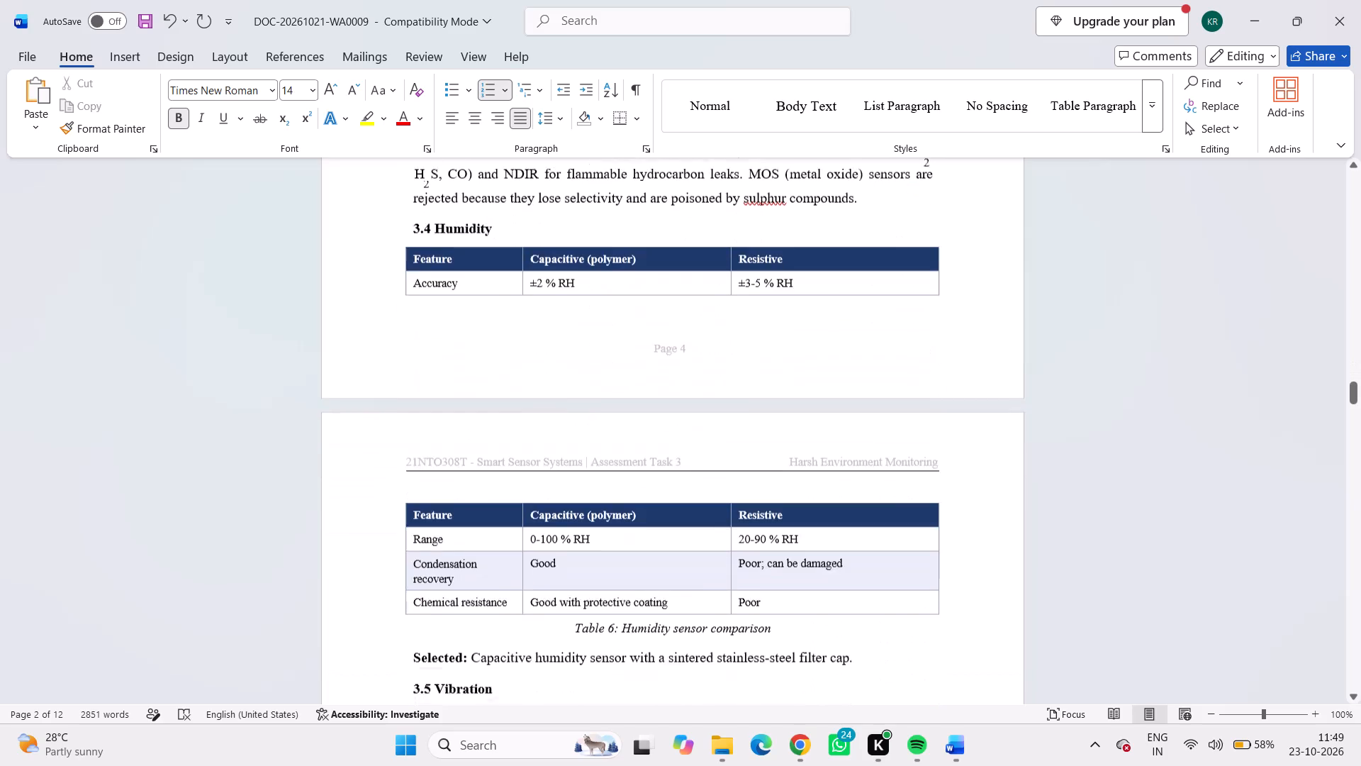
{"action": "scroll", "coordinate": [710, 443], "scroll_direction": "down", "scroll_amount": 1}
{"action": "left_click_drag", "start_coordinate": [1357, 406], "coordinate": [1357, 410]}
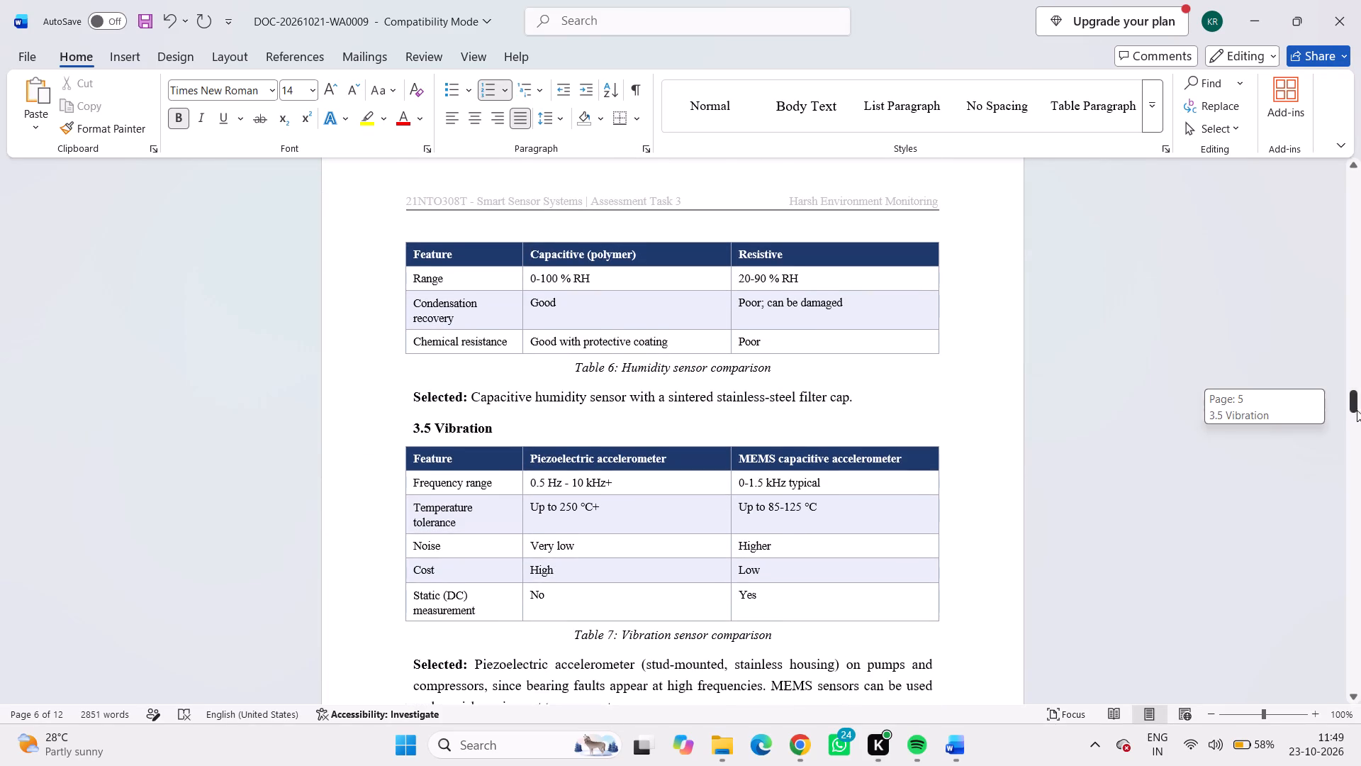
{"action": "left_click_drag", "start_coordinate": [1357, 410], "coordinate": [1343, 670]}
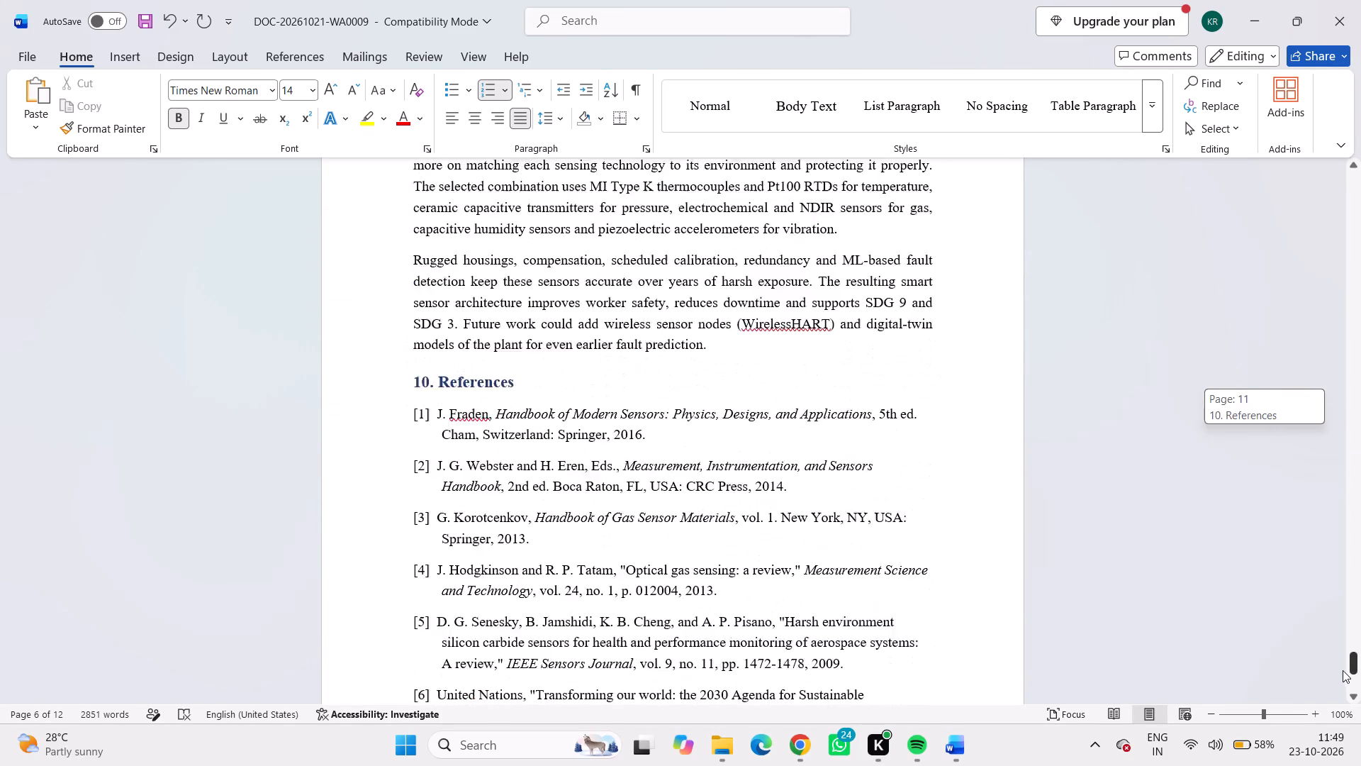
{"action": "left_click_drag", "start_coordinate": [1343, 670], "coordinate": [1360, 308]}
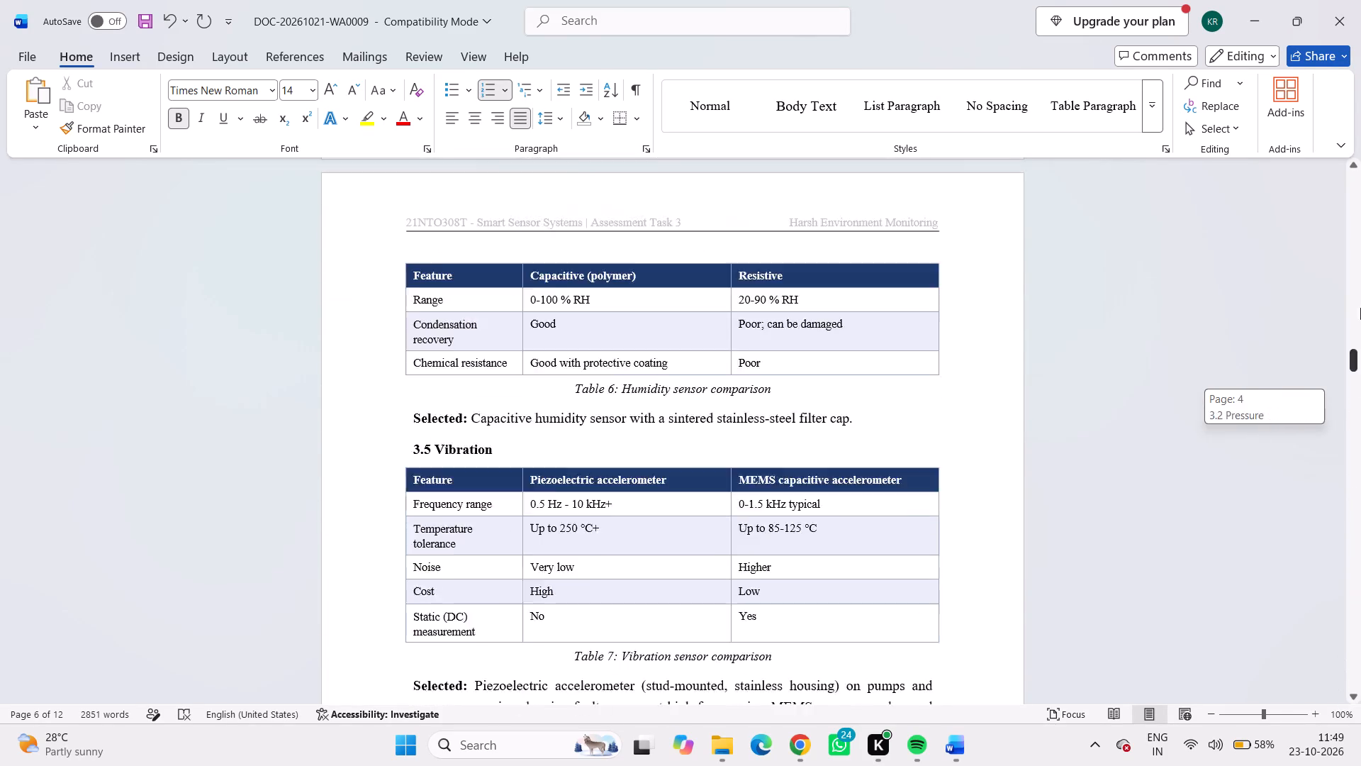
Recheck the cover page, including the team table and the programme, semester, academic year and faculty details.
{"action": "left_click_drag", "start_coordinate": [1360, 308], "coordinate": [1348, 195]}
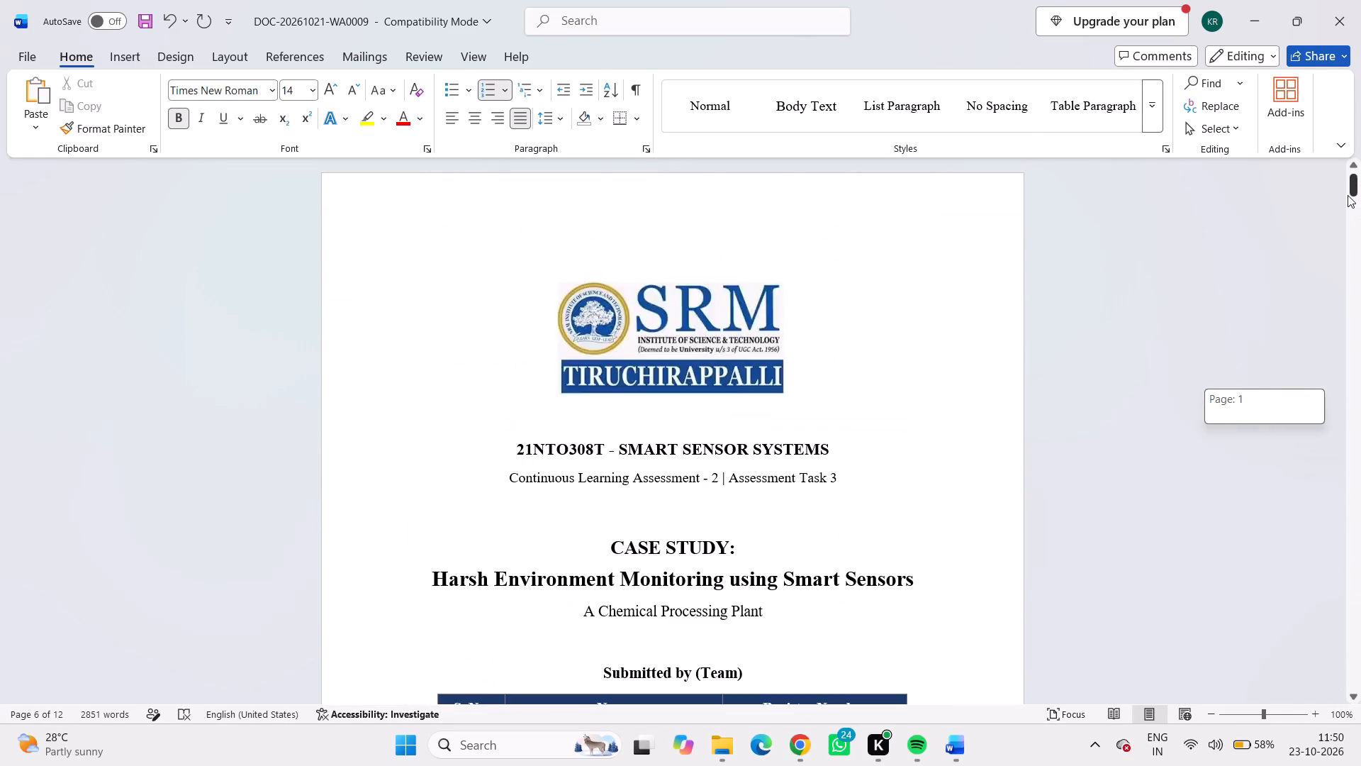
{"action": "left_click_drag", "start_coordinate": [1348, 195], "coordinate": [1348, 197]}
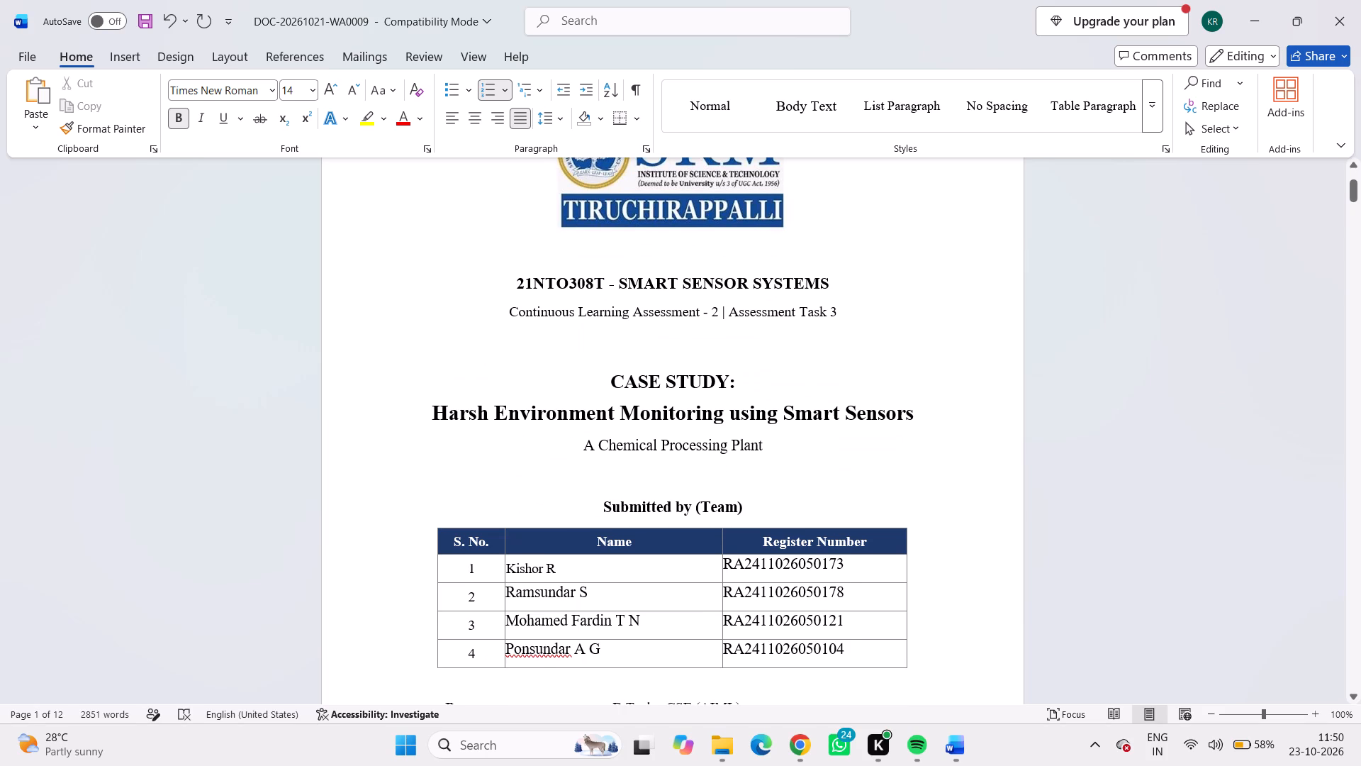
{"action": "scroll", "coordinate": [695, 412], "scroll_direction": "down", "scroll_amount": 1}
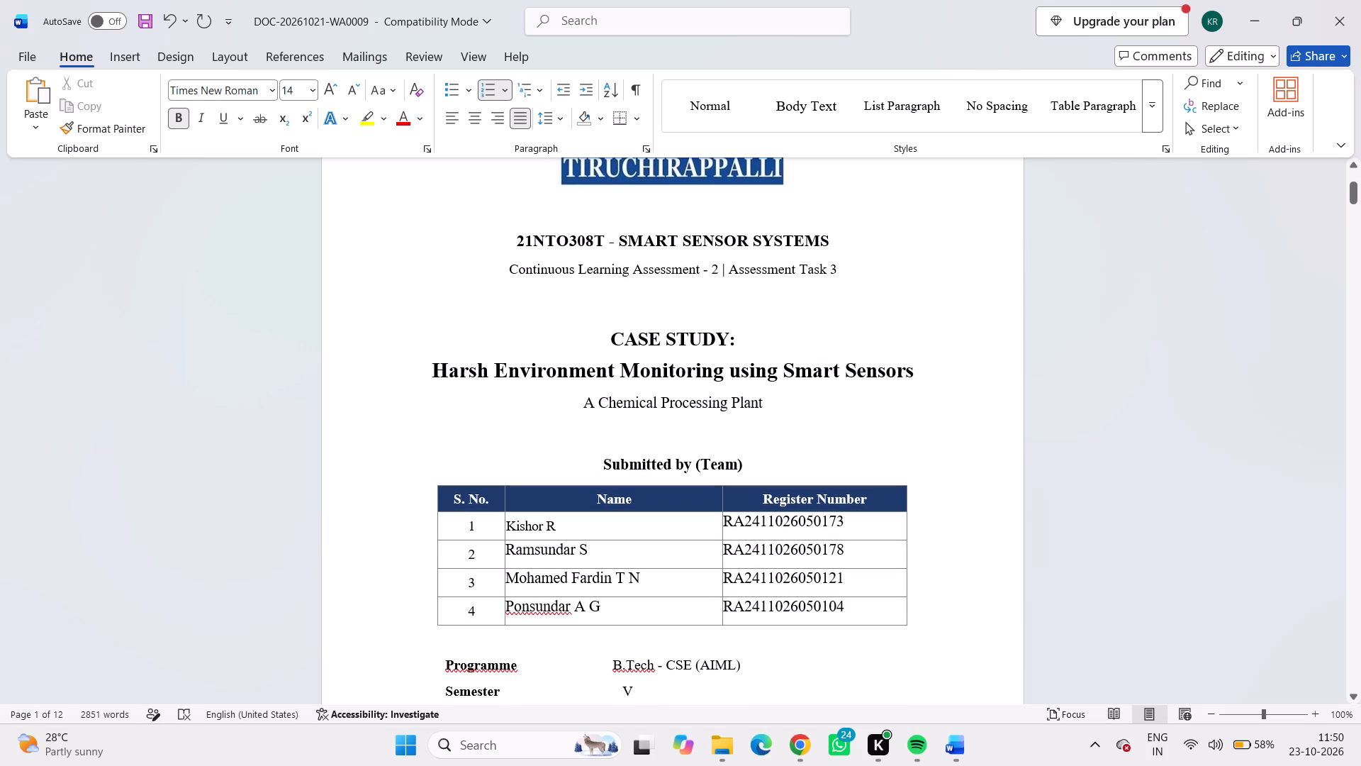
{"action": "scroll", "coordinate": [695, 409], "scroll_direction": "down", "scroll_amount": 1}
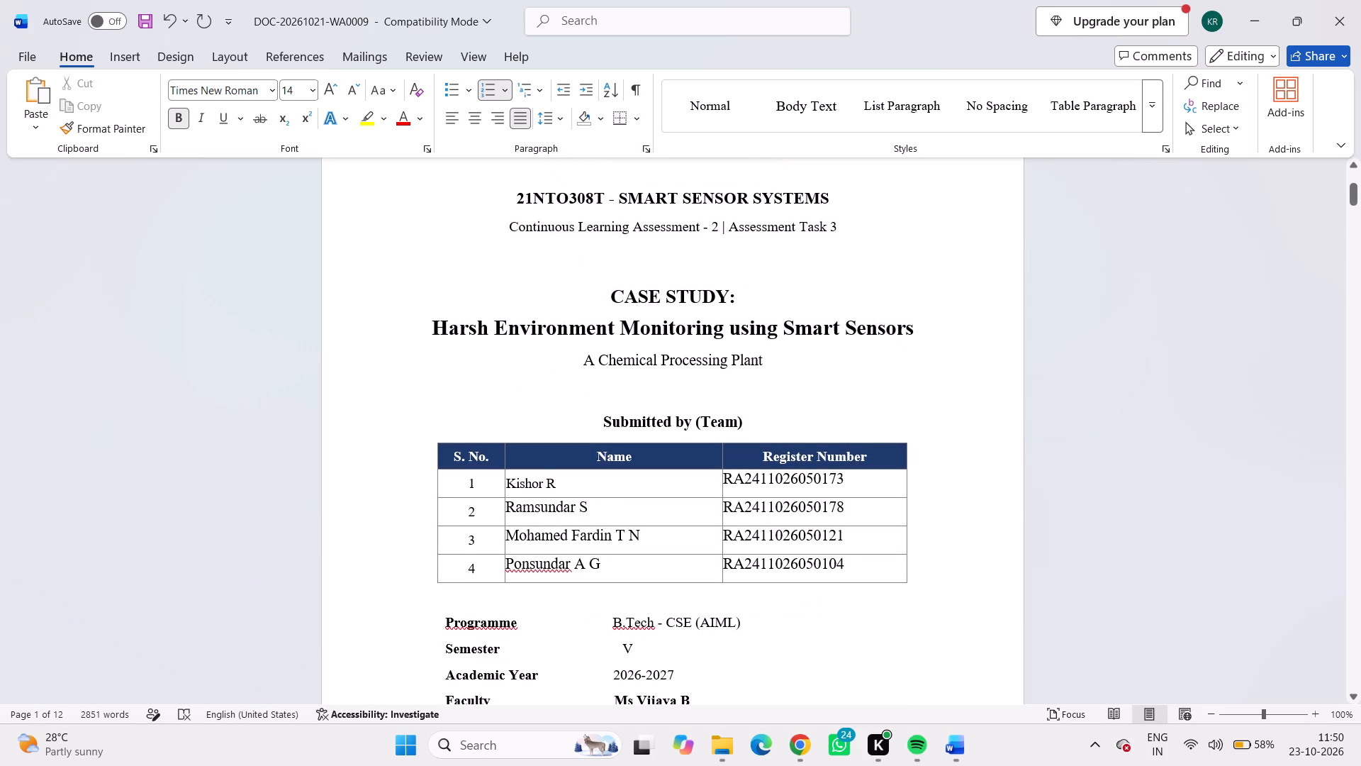
{"action": "scroll", "coordinate": [695, 409], "scroll_direction": "down", "scroll_amount": 2}
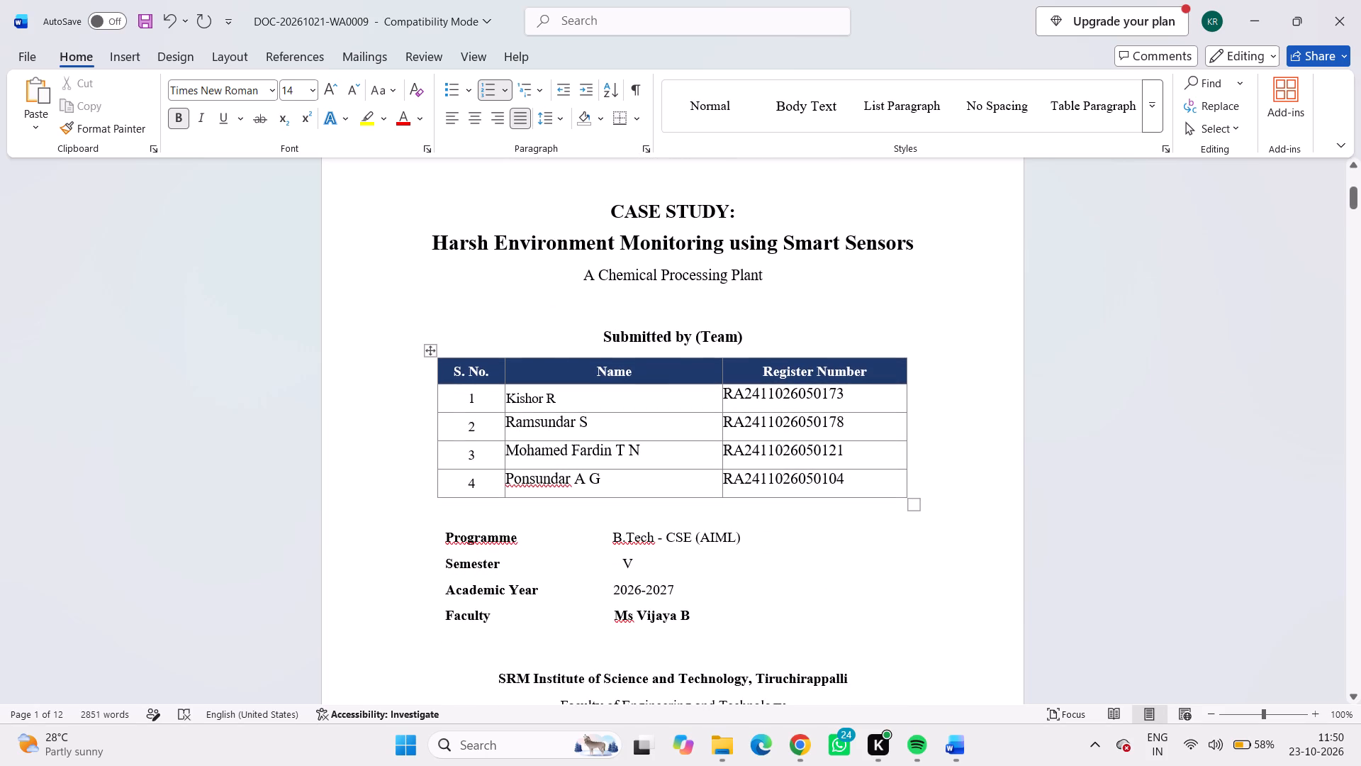
{"action": "scroll", "coordinate": [695, 409], "scroll_direction": "up", "scroll_amount": 1}
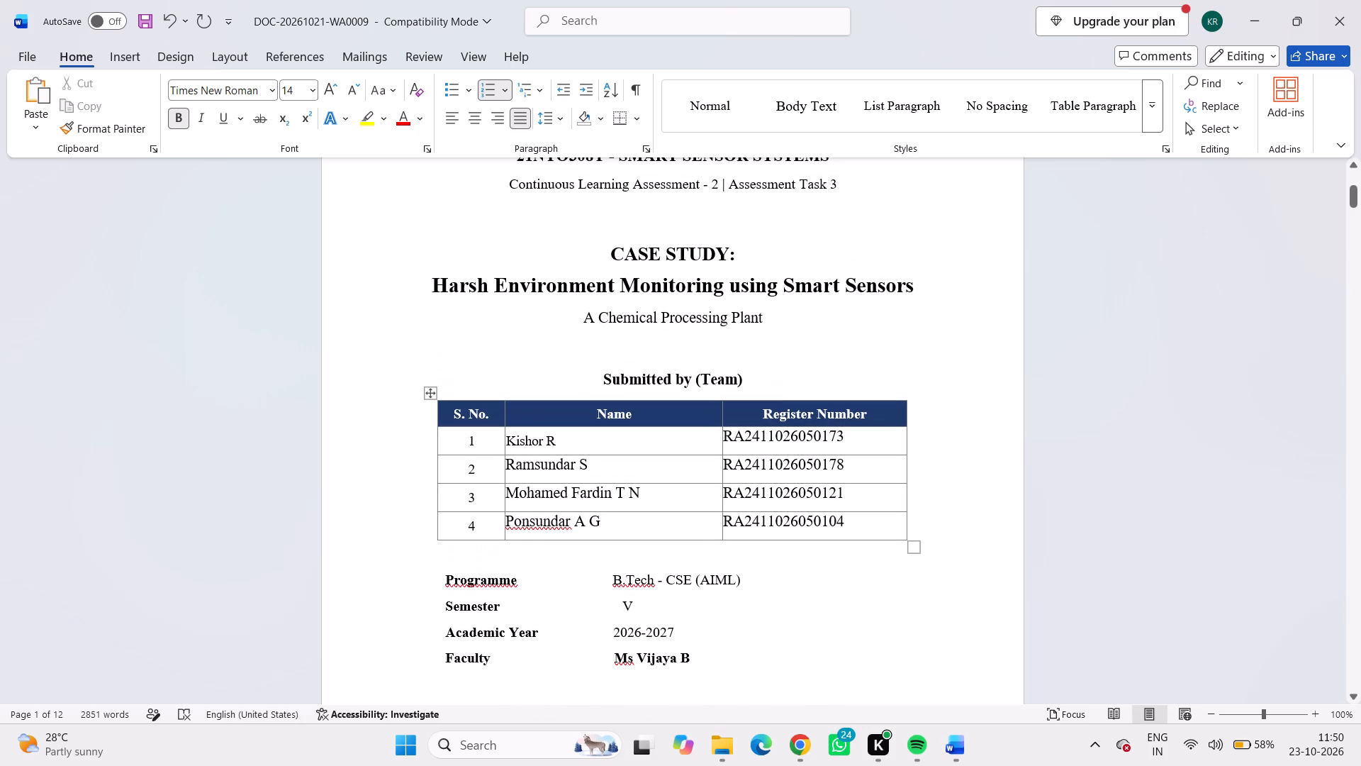
{"action": "scroll", "coordinate": [695, 409], "scroll_direction": "up", "scroll_amount": 5}
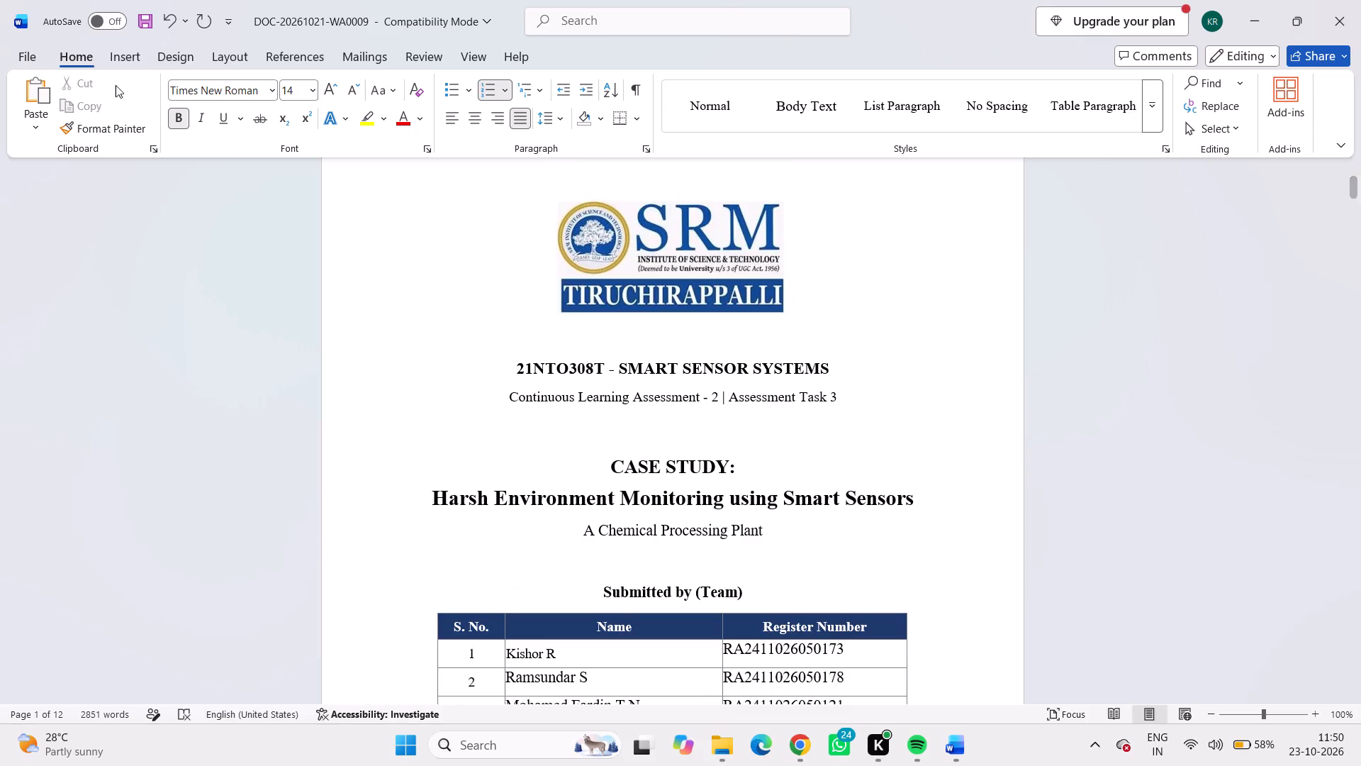
Turn on AutoSave by uploading the document to the personal OneDrive.
{"action": "left_click", "coordinate": [122, 22]}
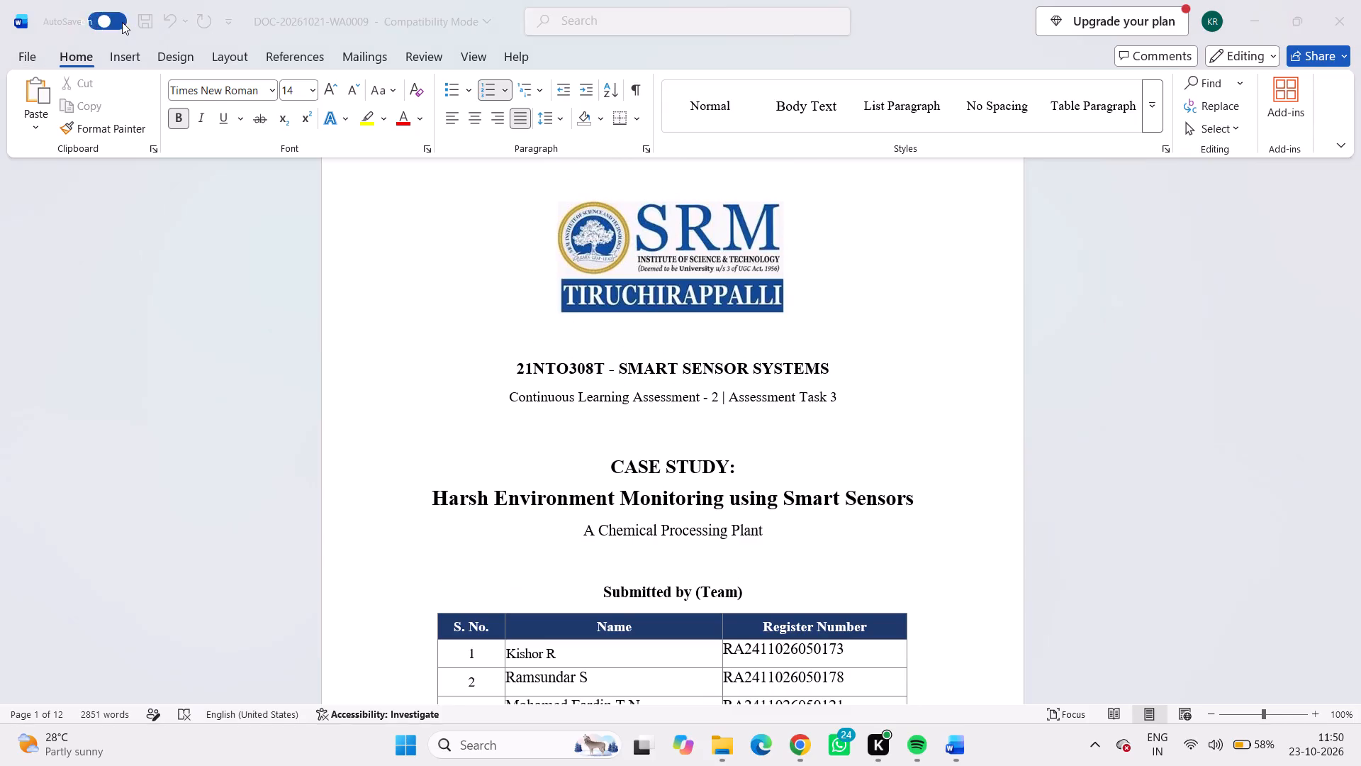
{"action": "left_click", "coordinate": [661, 298]}
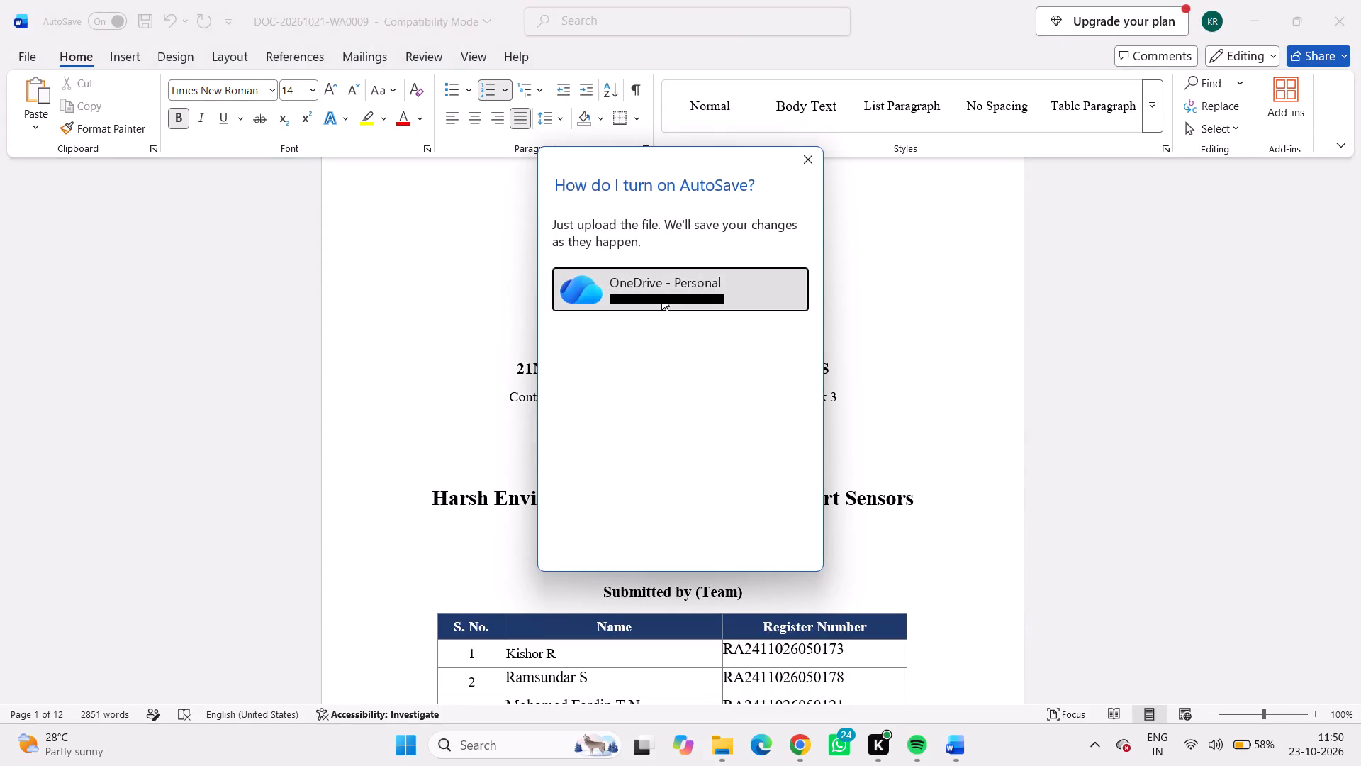
{"action": "left_click", "coordinate": [661, 298]}
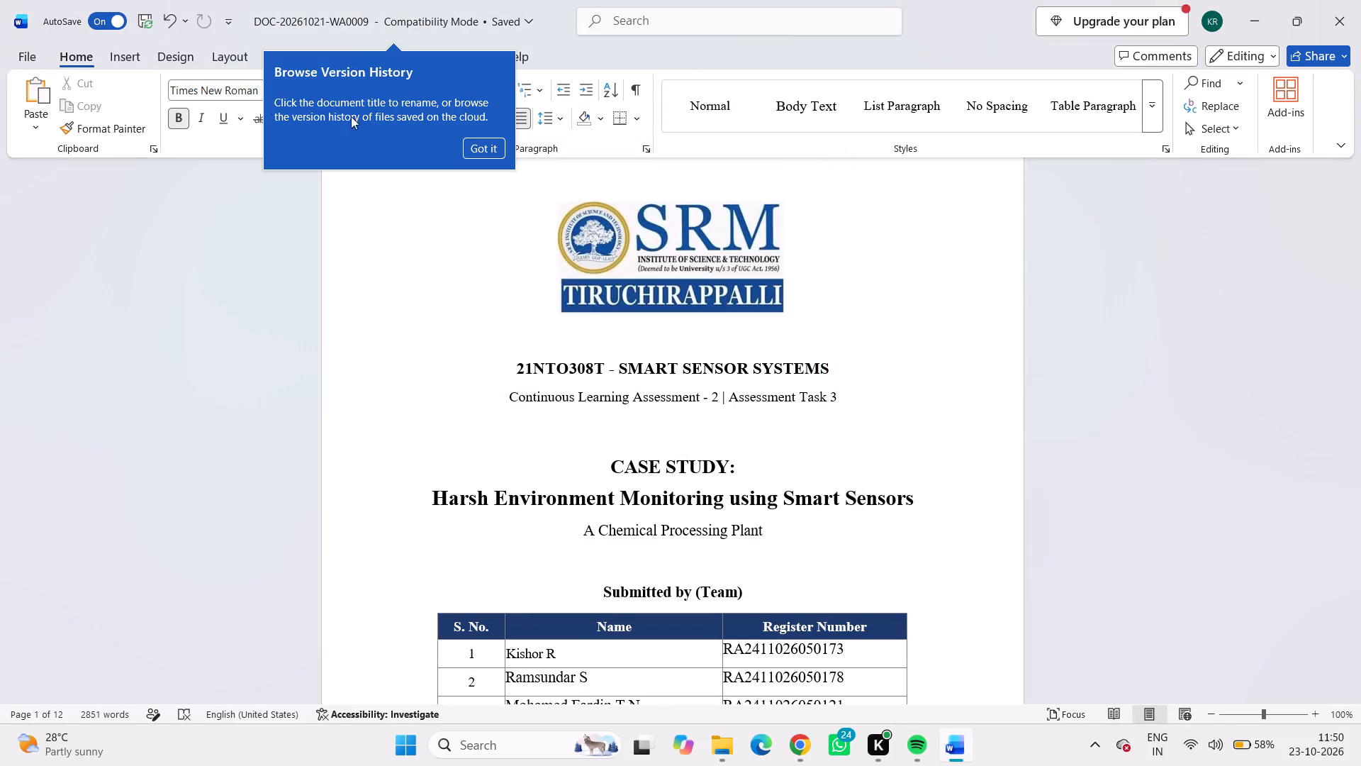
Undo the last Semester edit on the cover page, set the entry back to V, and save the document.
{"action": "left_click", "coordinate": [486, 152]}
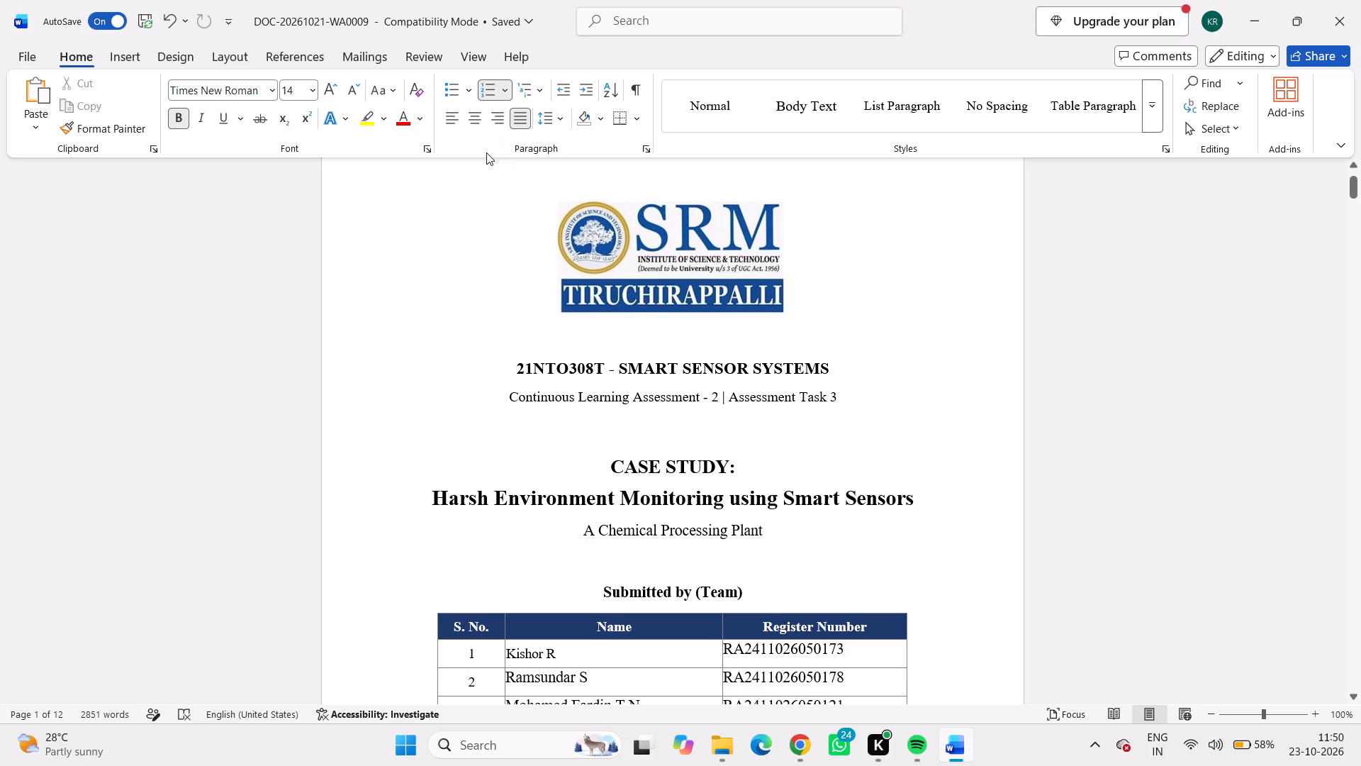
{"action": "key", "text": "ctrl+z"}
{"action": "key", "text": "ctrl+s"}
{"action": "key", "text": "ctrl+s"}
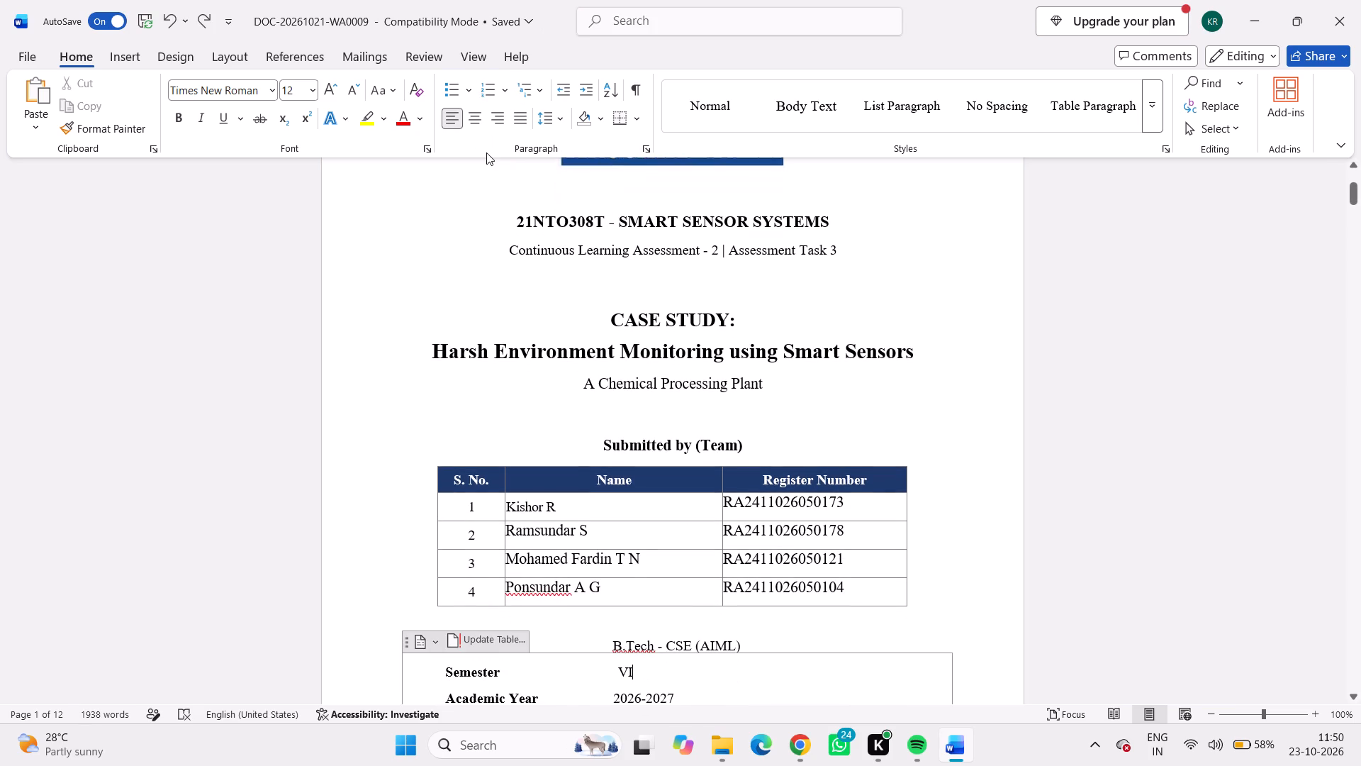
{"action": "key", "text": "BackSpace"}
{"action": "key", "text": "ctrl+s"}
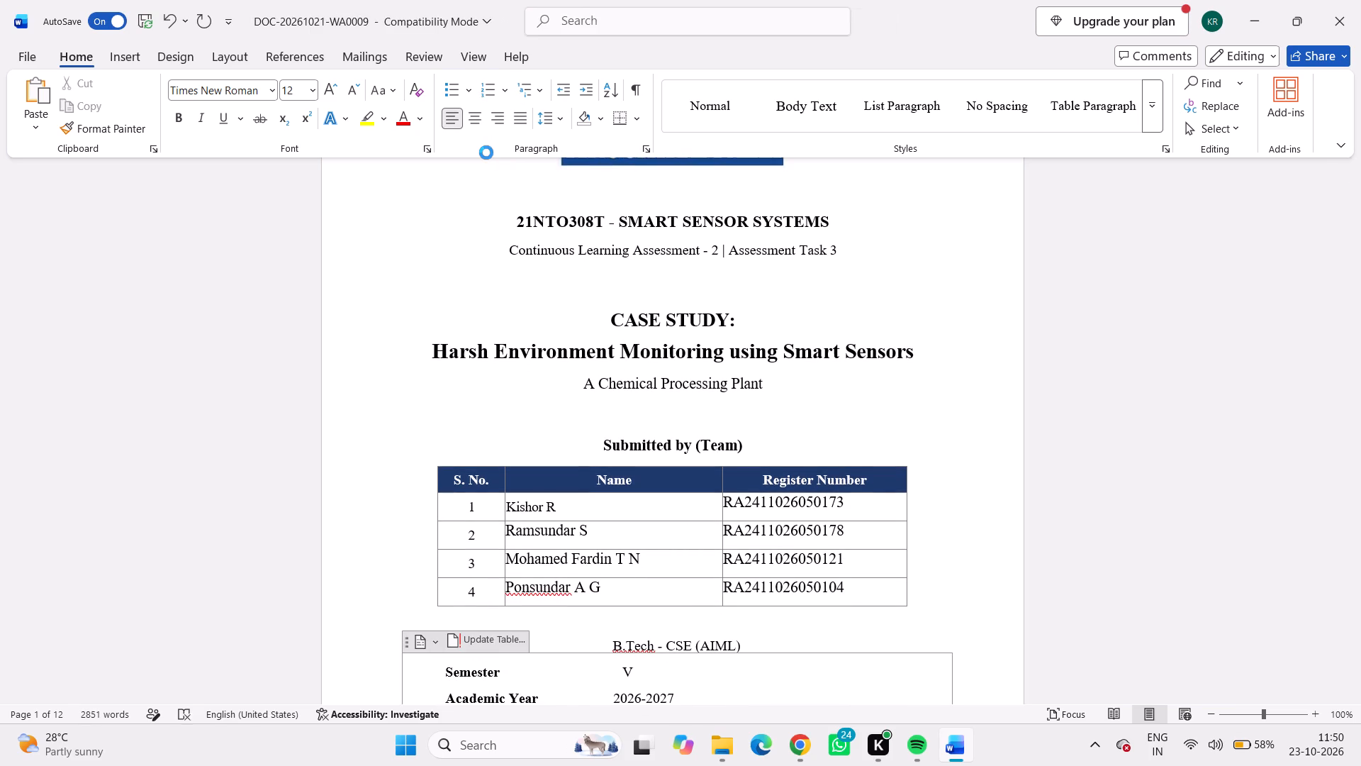
Save a copy of the document as "task 3 sss" in the OneDrive Documents folder, in Word Document format.
{"action": "left_click", "coordinate": [28, 58]}
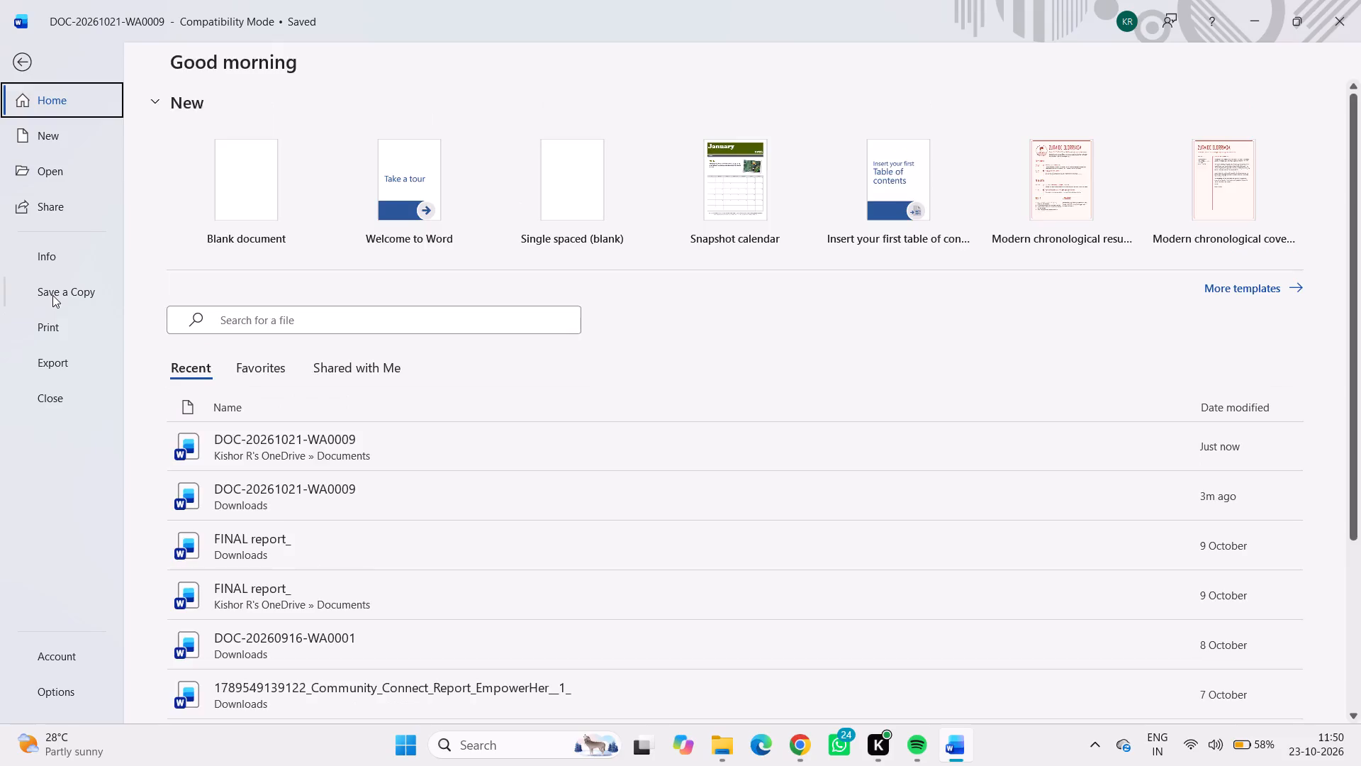
{"action": "left_click", "coordinate": [52, 295]}
{"action": "left_click", "coordinate": [539, 201]}
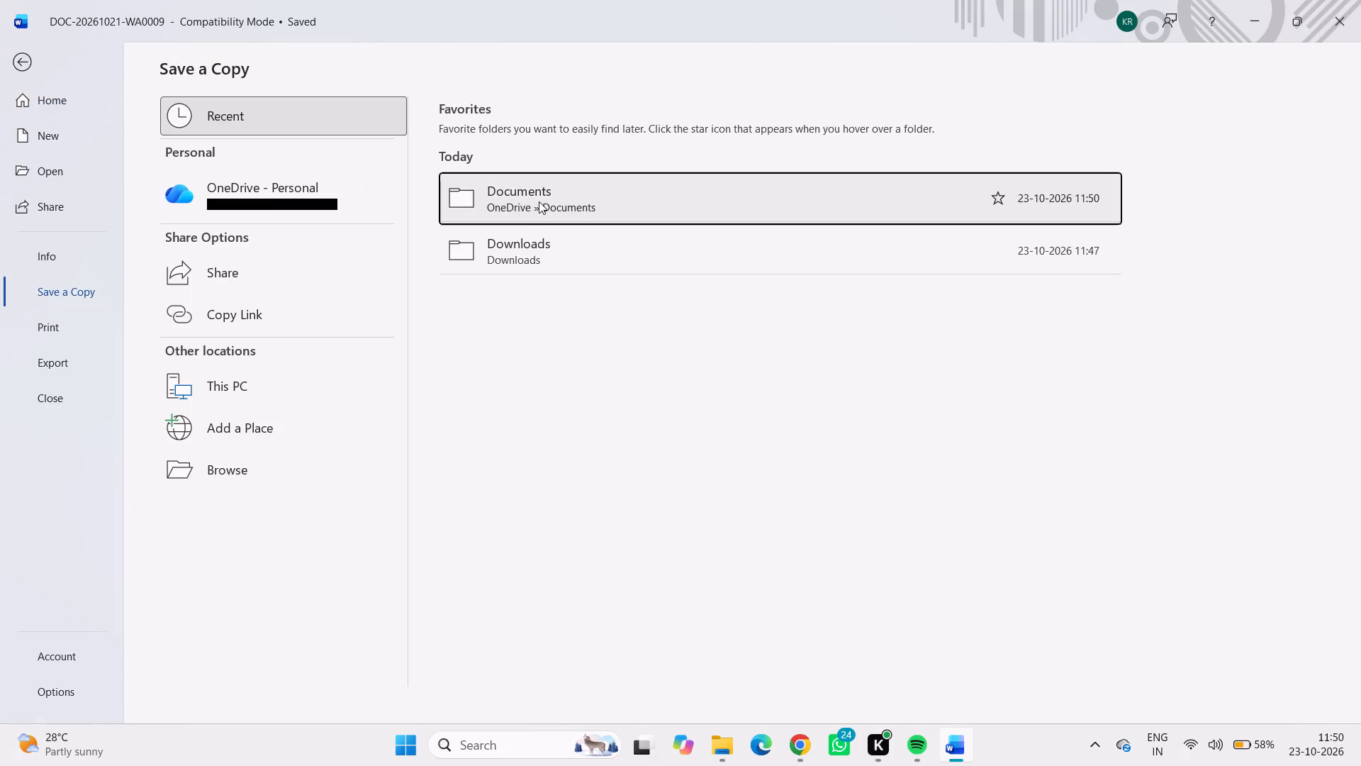
{"action": "left_click", "coordinate": [581, 214]}
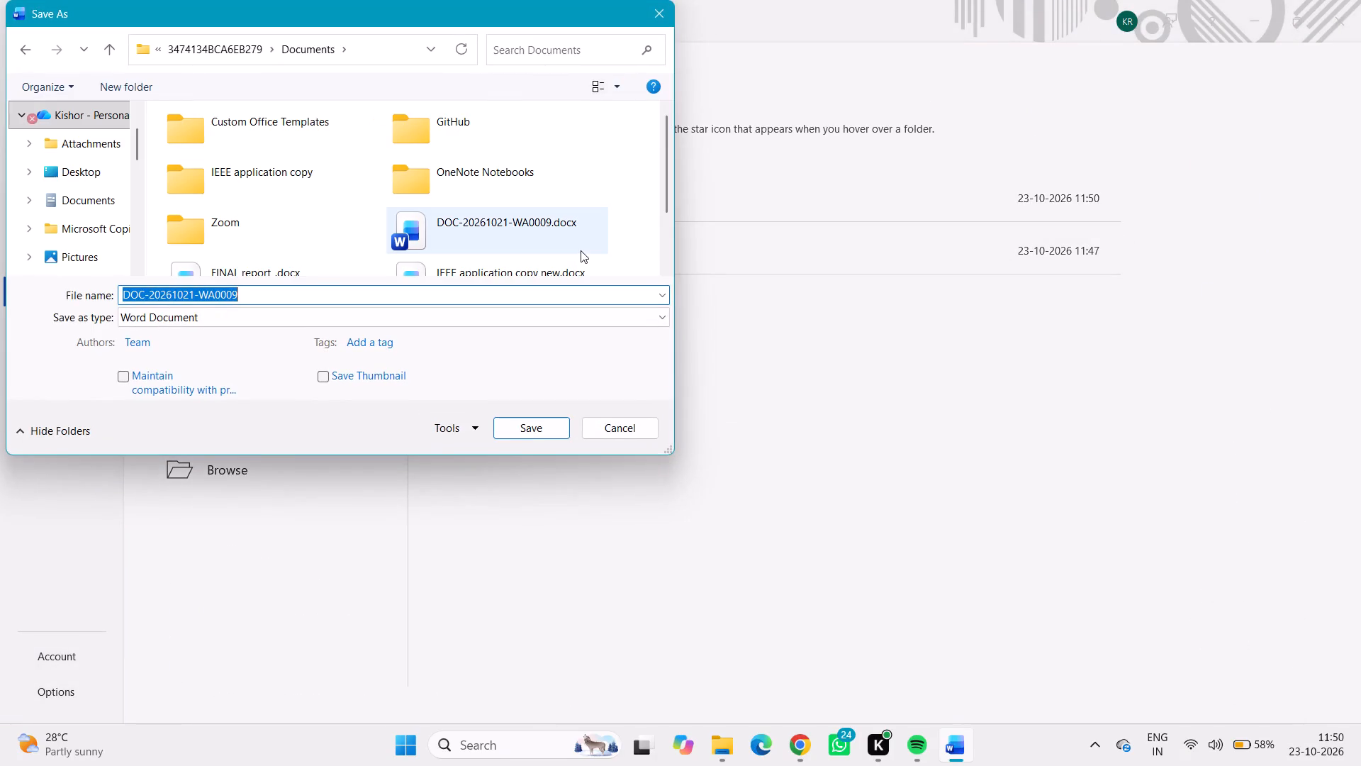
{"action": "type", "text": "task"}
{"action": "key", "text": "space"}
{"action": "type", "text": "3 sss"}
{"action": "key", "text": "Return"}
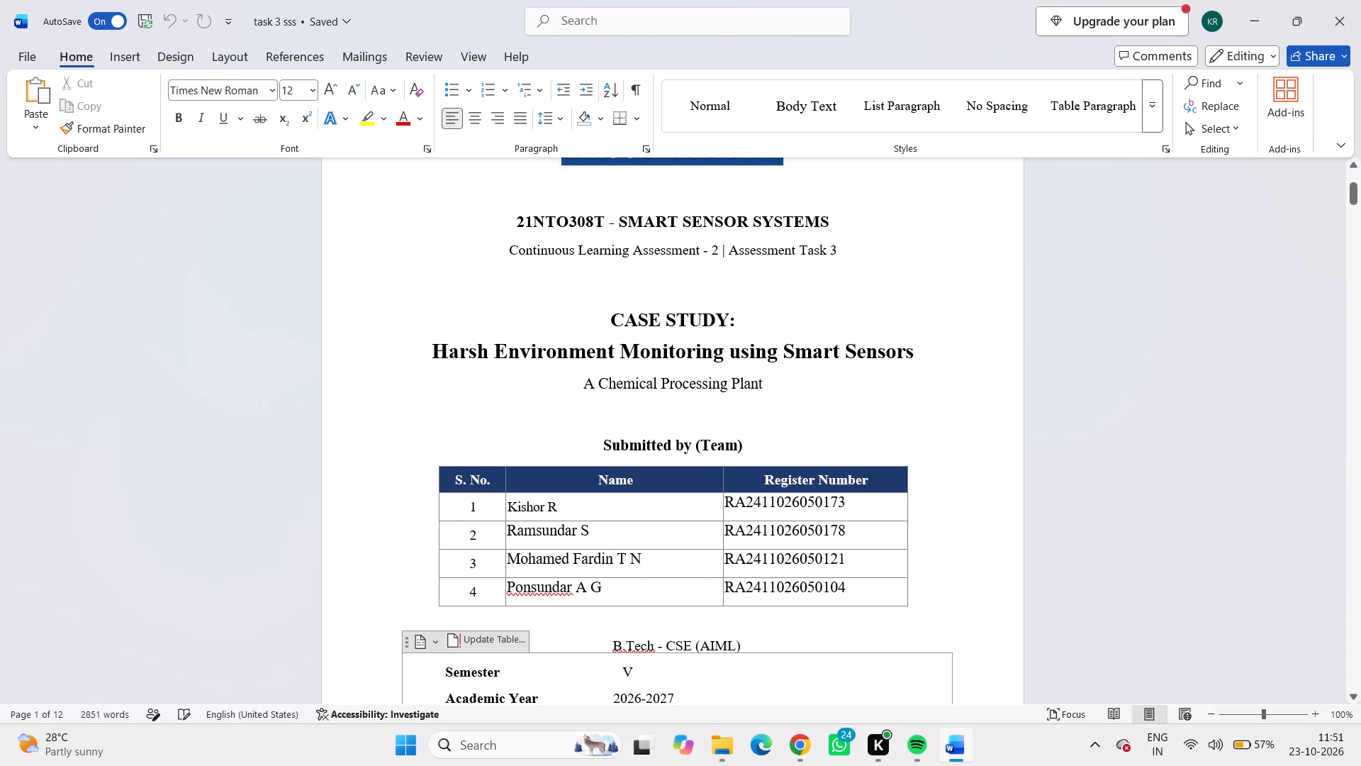
Close the task 3 sss document.
{"action": "left_click", "coordinate": [1327, 21]}
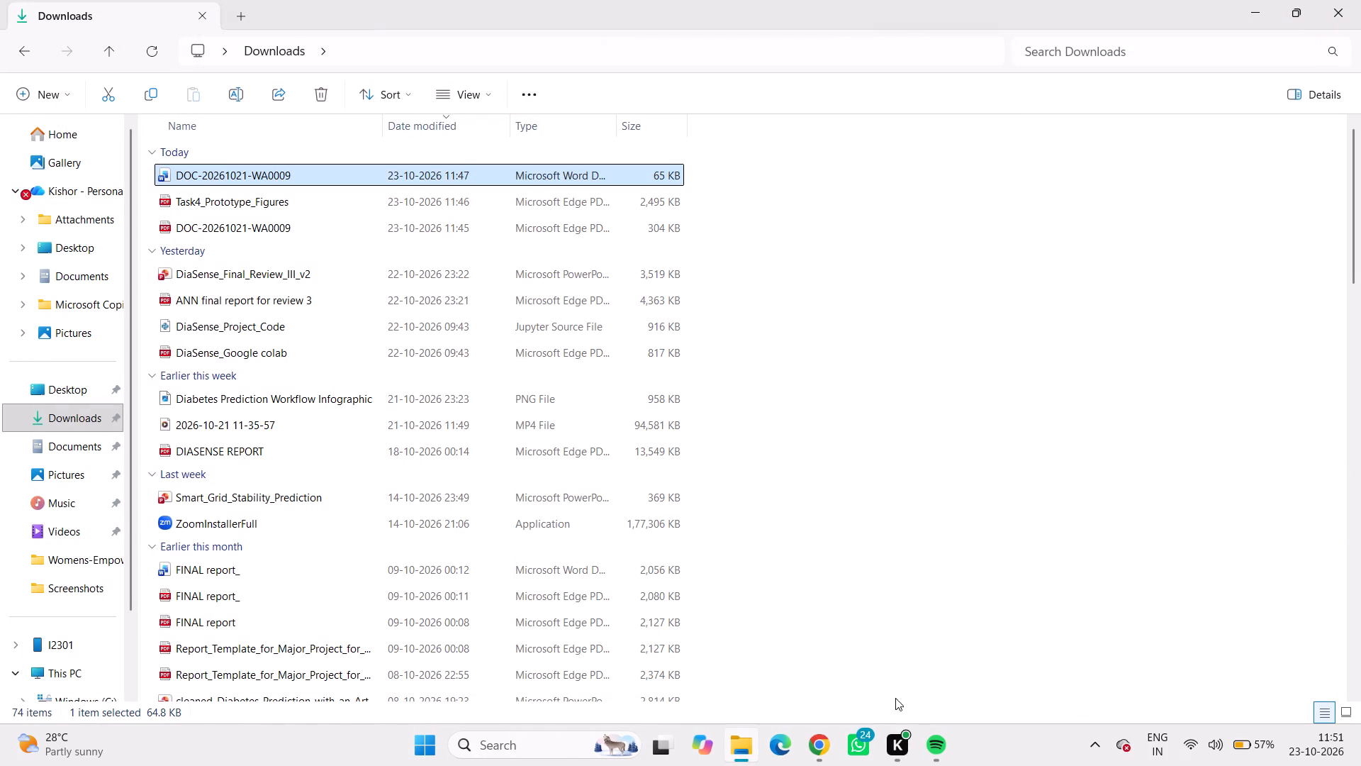
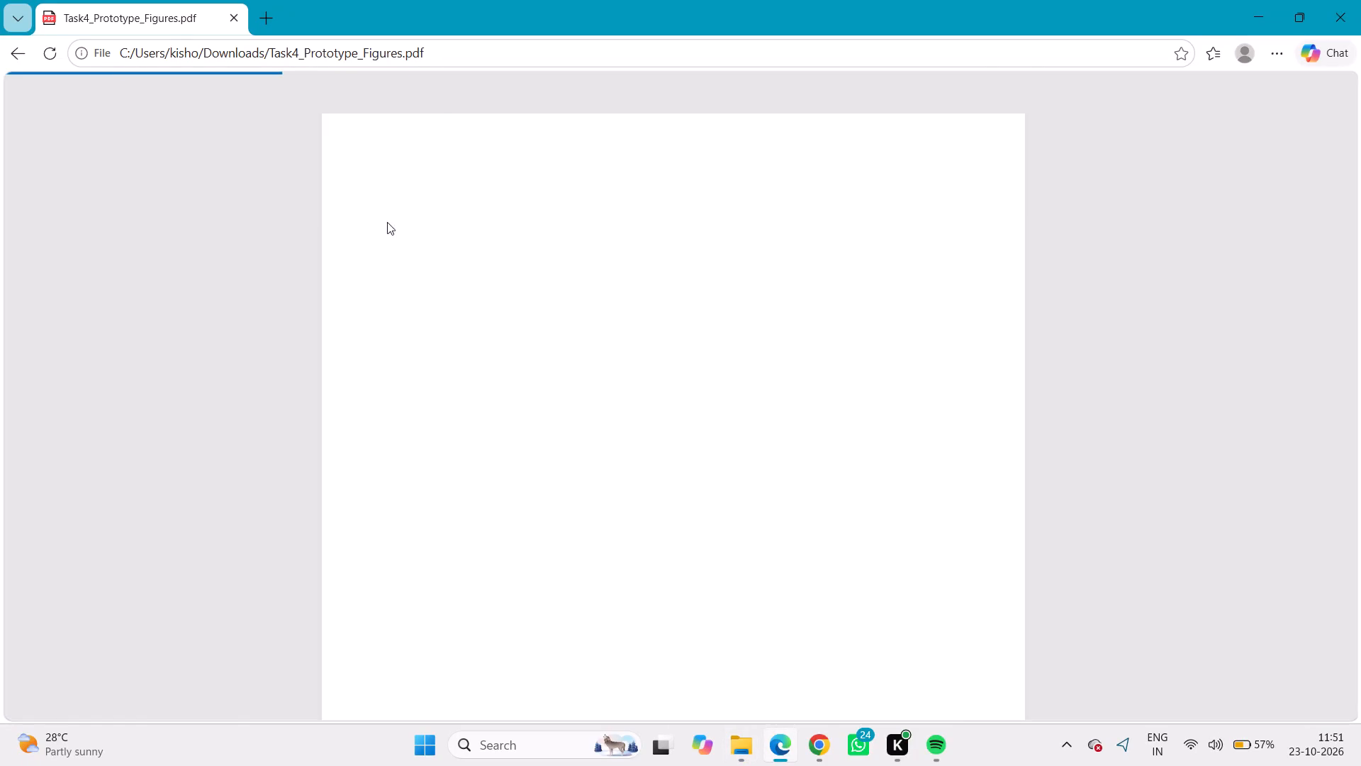
View Task4_Prototype_Figures.pdf full screen, capture the Figure 5.1 prototype photo without its caption, and save the screenshot.
{"action": "scroll", "coordinate": [623, 335], "scroll_direction": "down", "scroll_amount": 1}
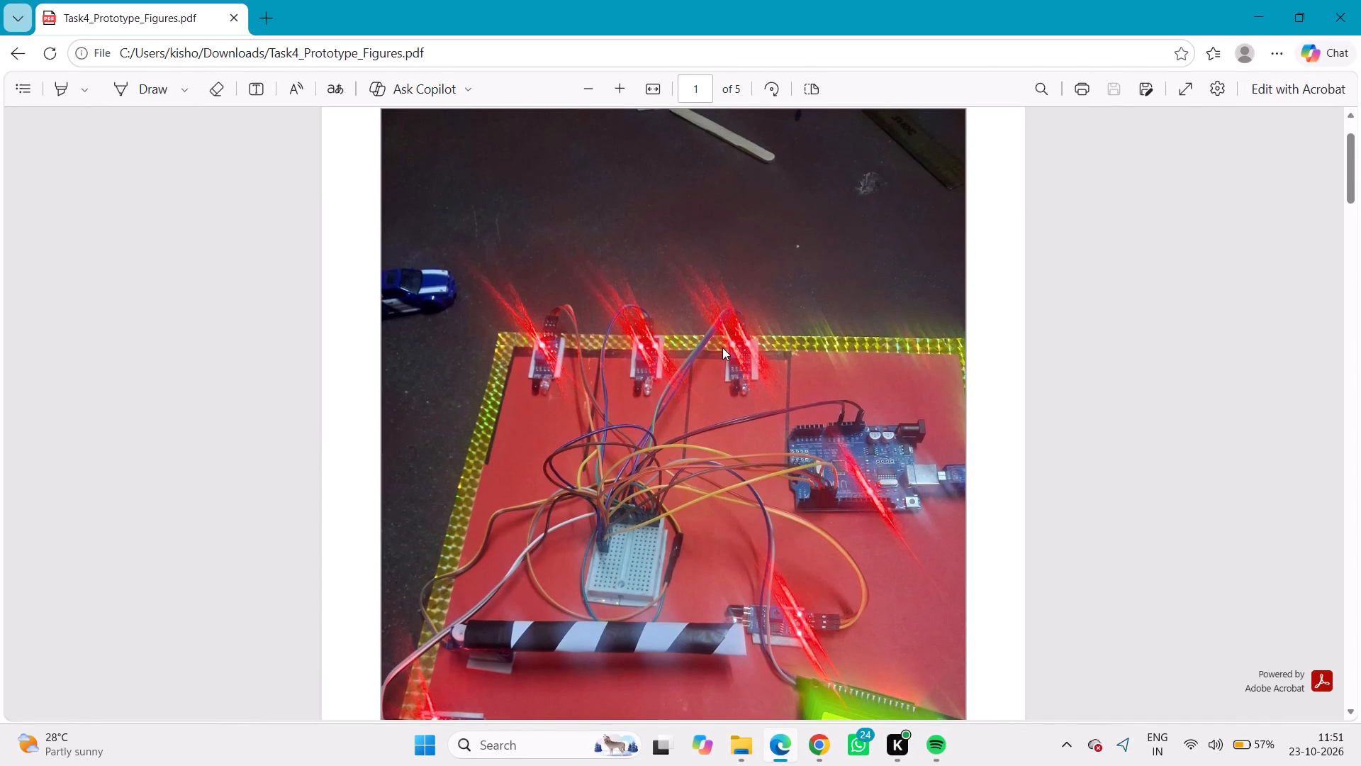
{"action": "key", "text": "F11"}
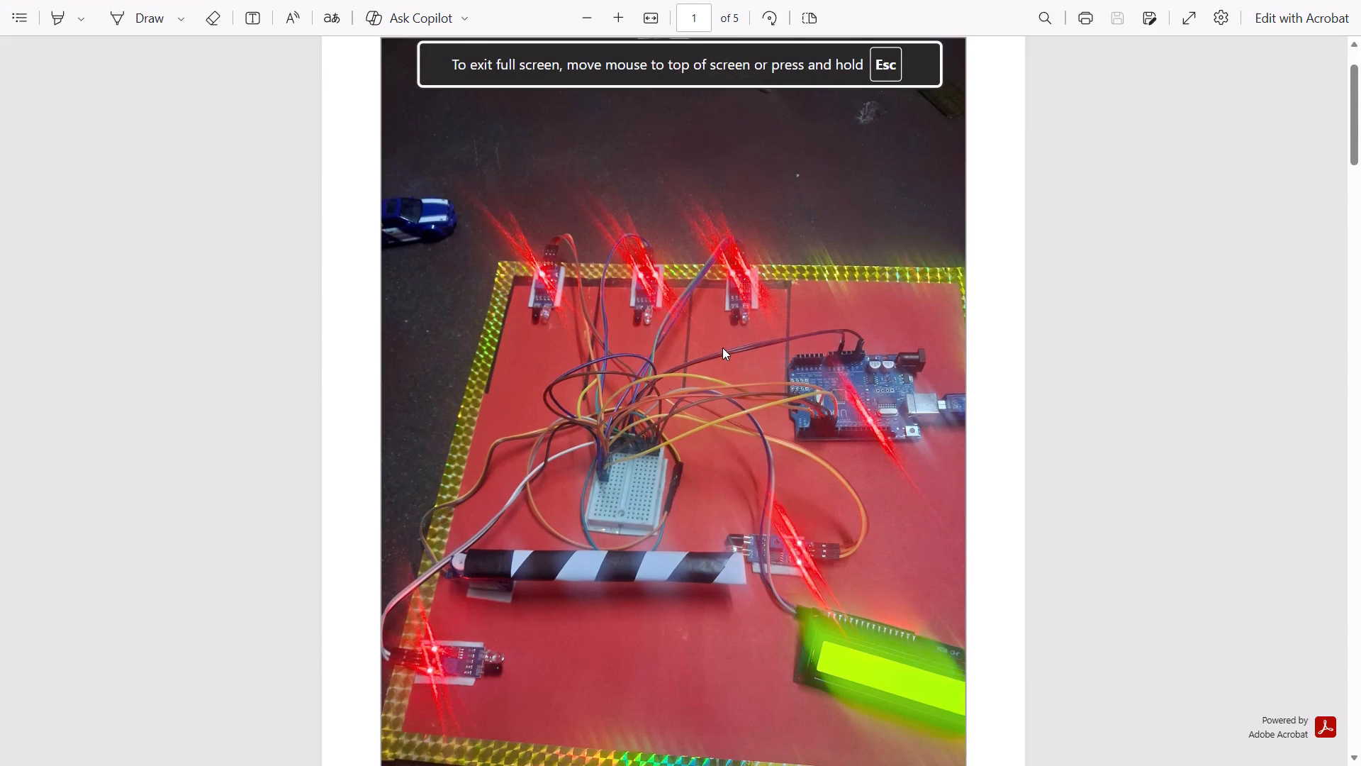
{"action": "scroll", "coordinate": [795, 370], "scroll_direction": "down", "scroll_amount": 1}
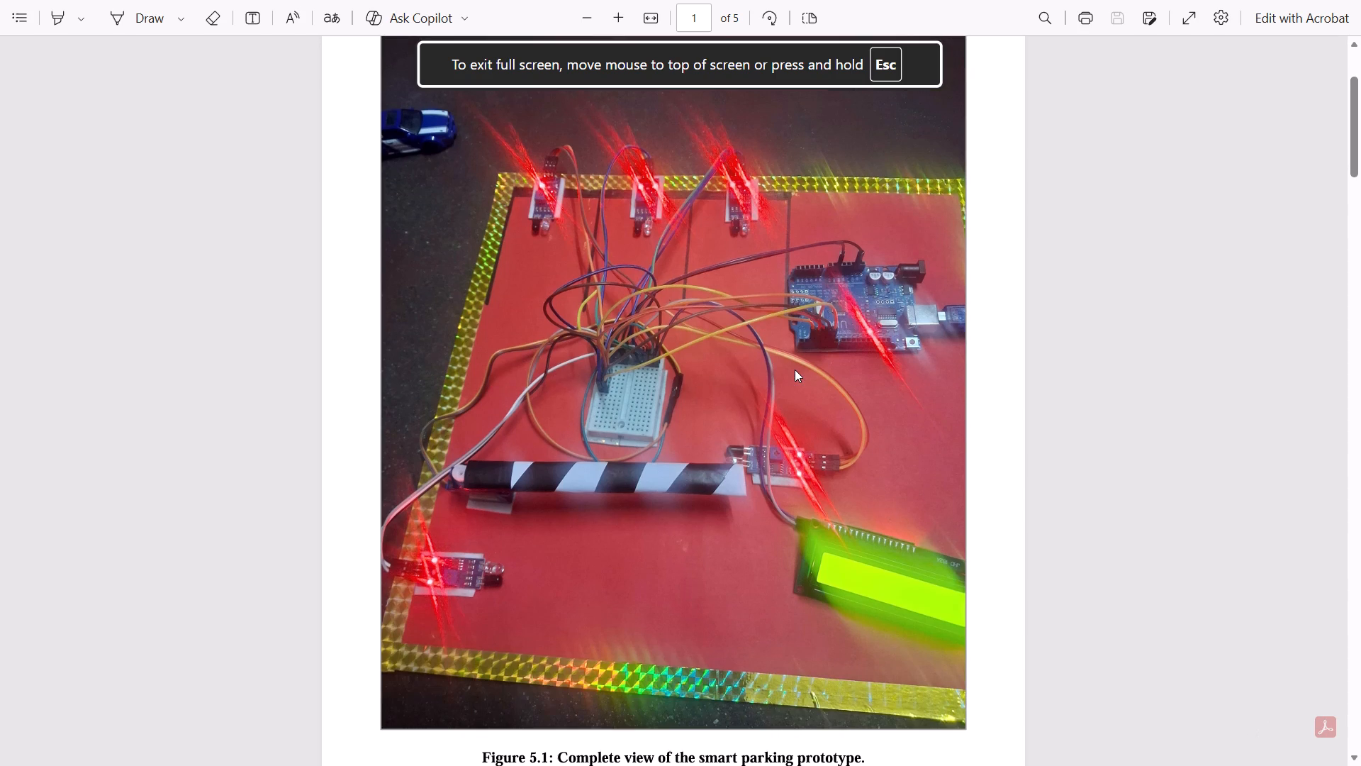
{"action": "right_click", "coordinate": [741, 431]}
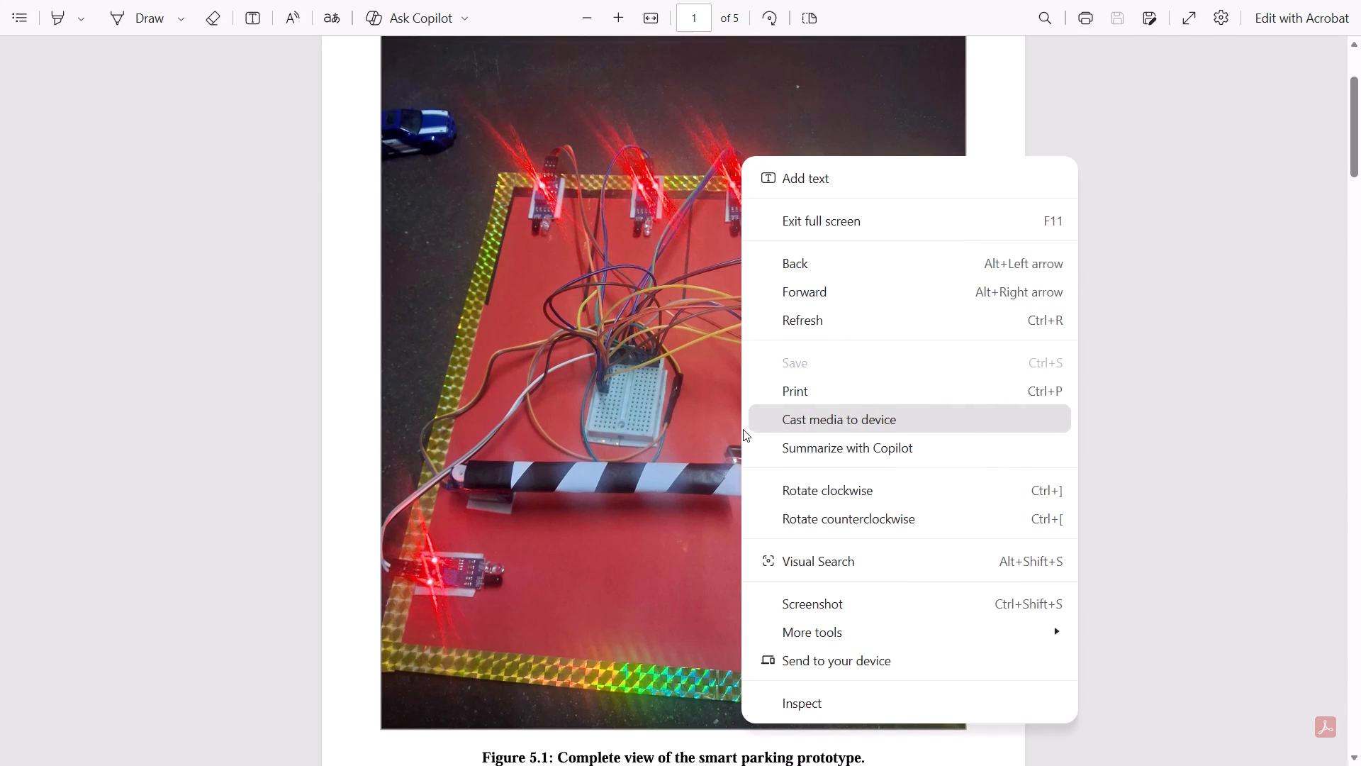
{"action": "left_click", "coordinate": [840, 602]}
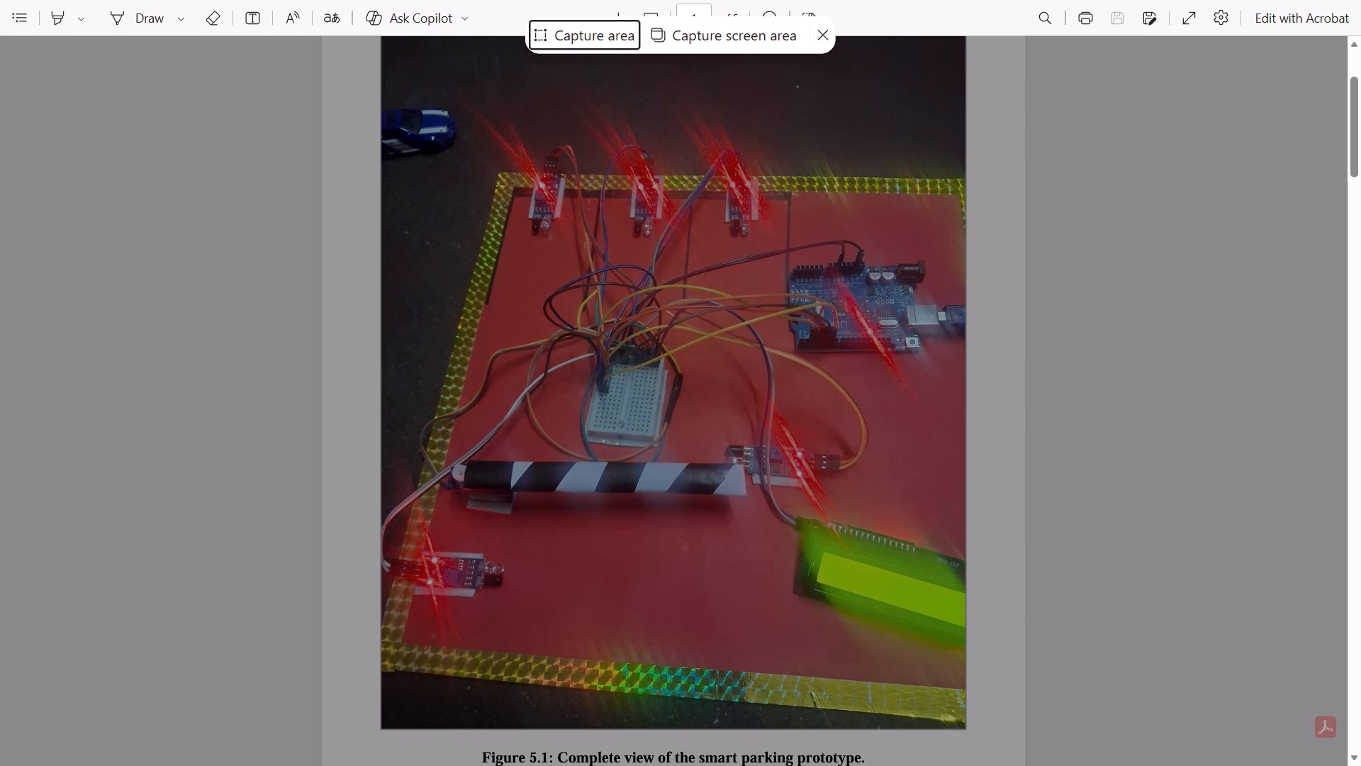
{"action": "left_click_drag", "start_coordinate": [379, 38], "coordinate": [459, 131]}
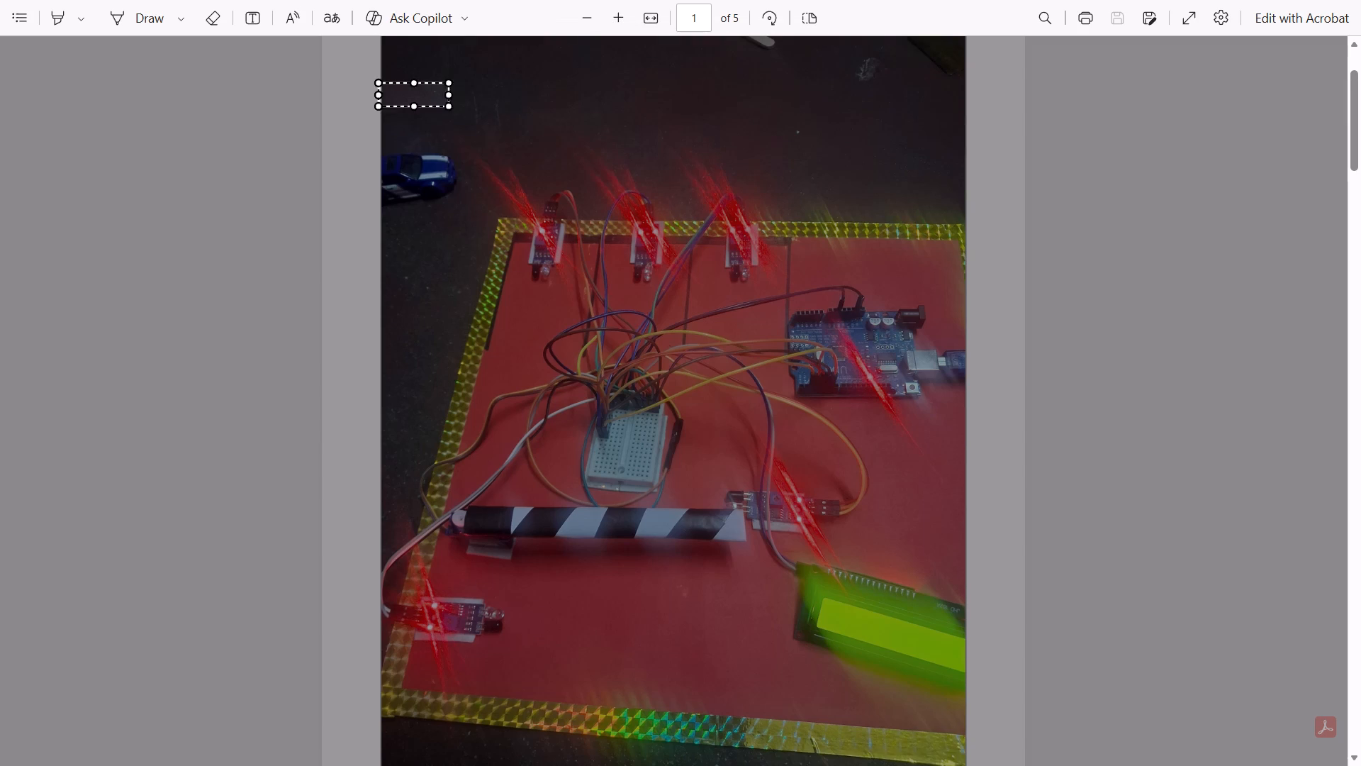
{"action": "left_click_drag", "start_coordinate": [459, 131], "coordinate": [410, 53]}
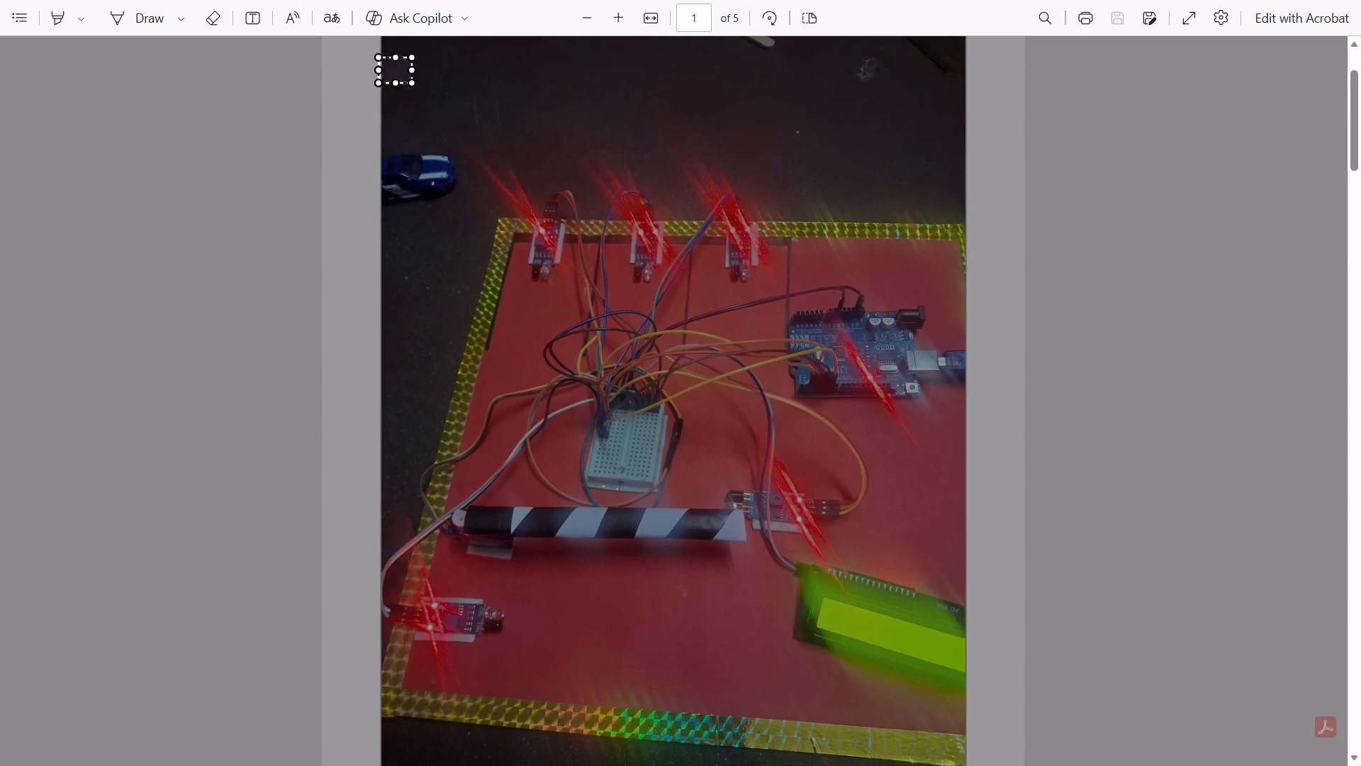
{"action": "left_click_drag", "start_coordinate": [410, 53], "coordinate": [589, 330]}
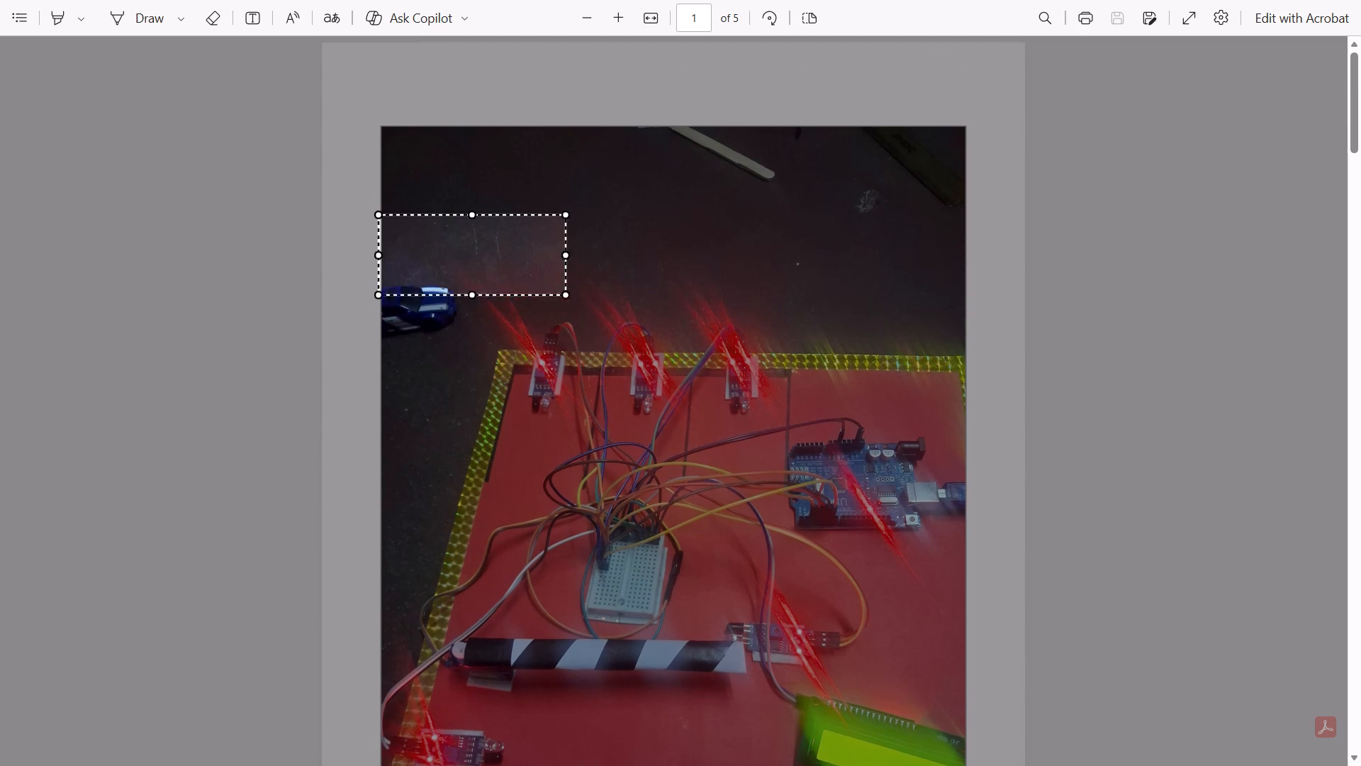
{"action": "left_click_drag", "start_coordinate": [589, 330], "coordinate": [883, 765]}
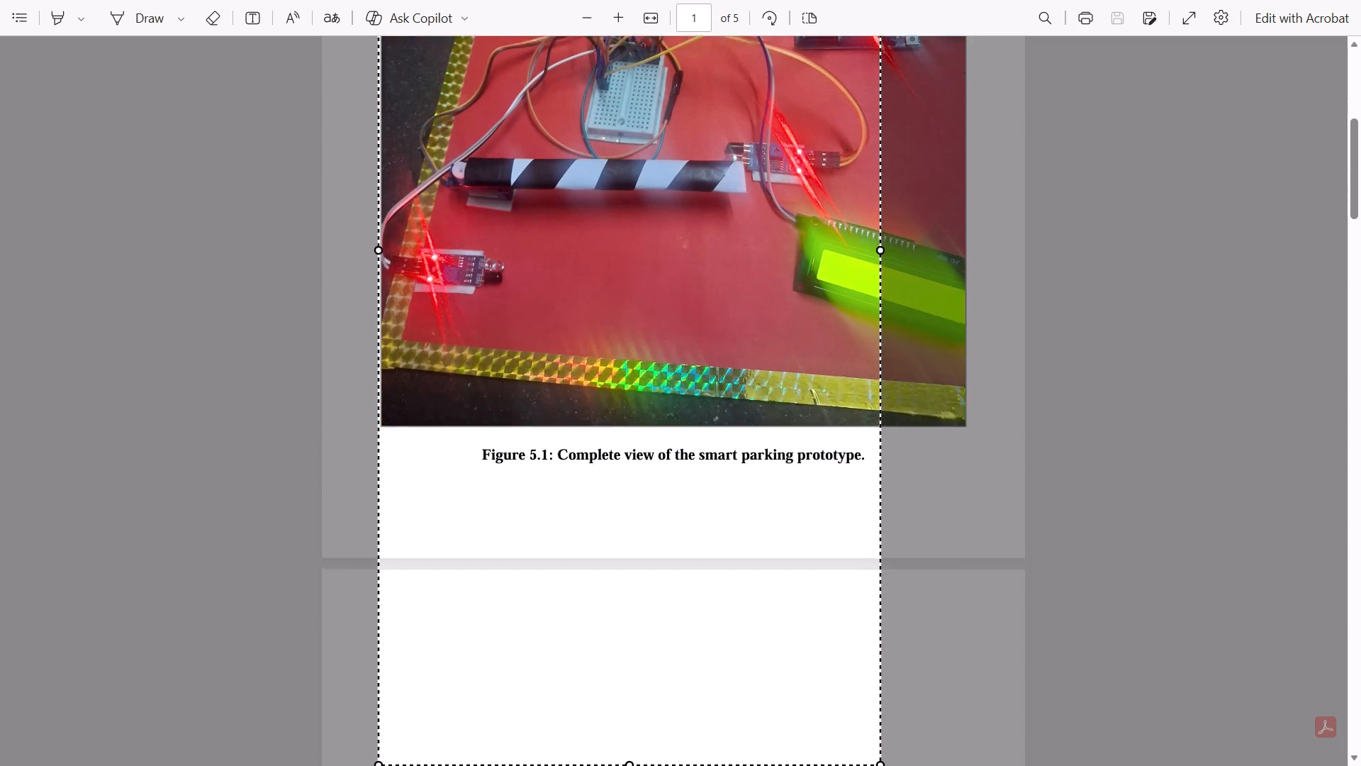
{"action": "left_click_drag", "start_coordinate": [883, 765], "coordinate": [960, 321]}
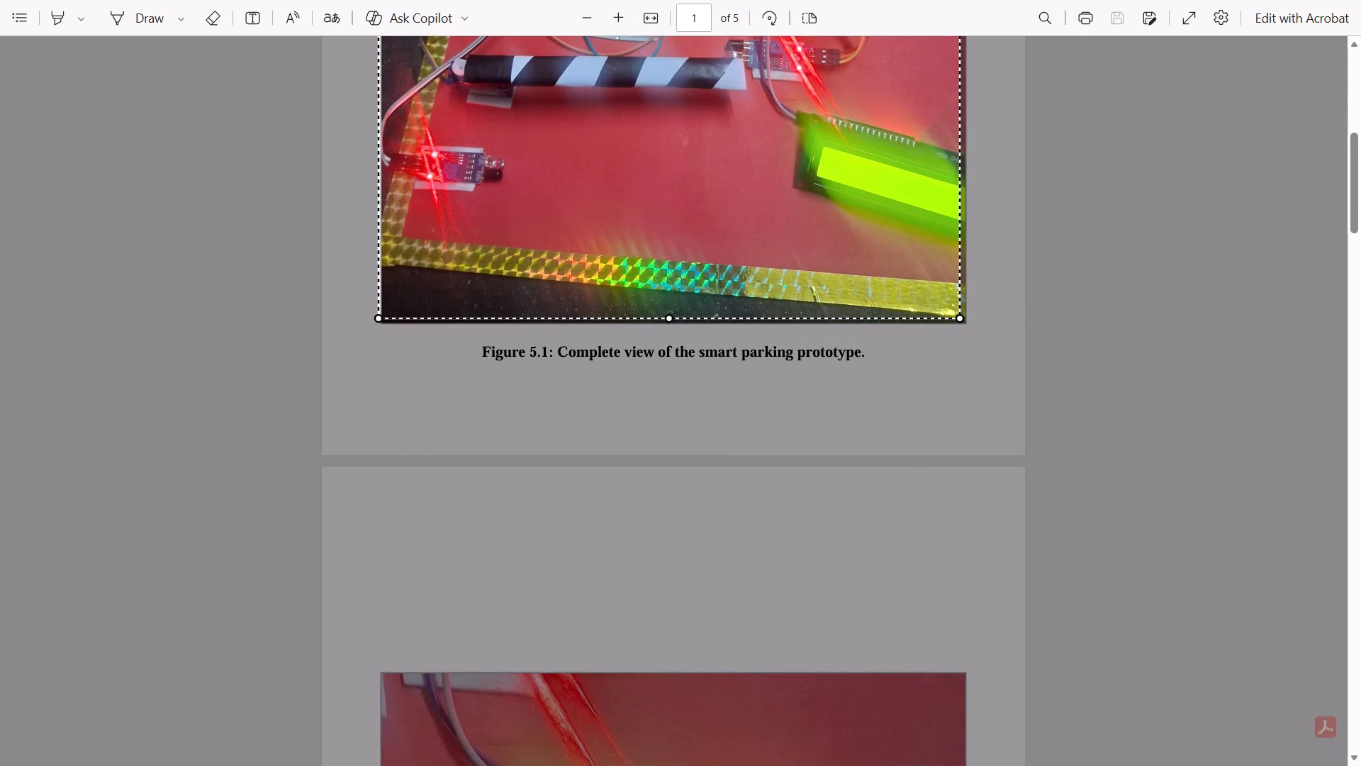
{"action": "left_click_drag", "start_coordinate": [960, 321], "coordinate": [969, 324]}
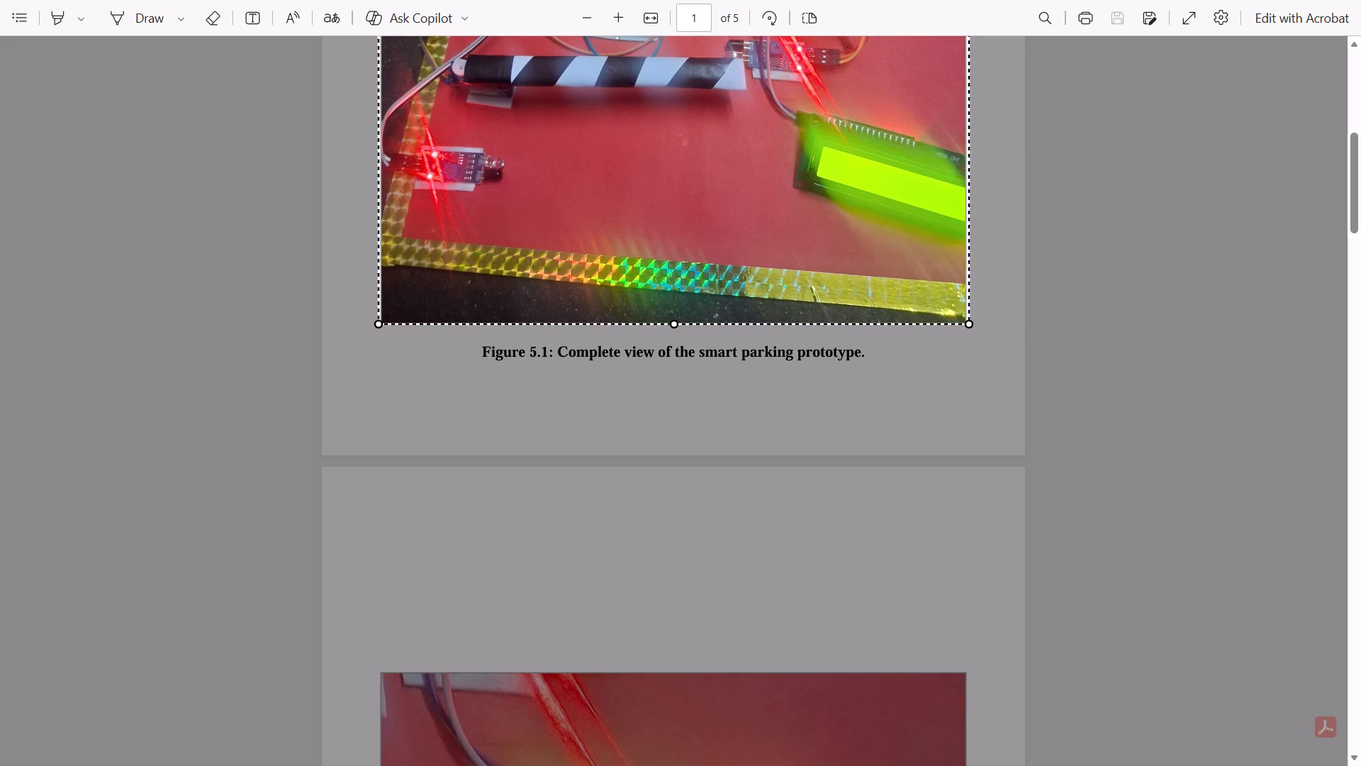
{"action": "left_click_drag", "start_coordinate": [969, 324], "coordinate": [969, 326]}
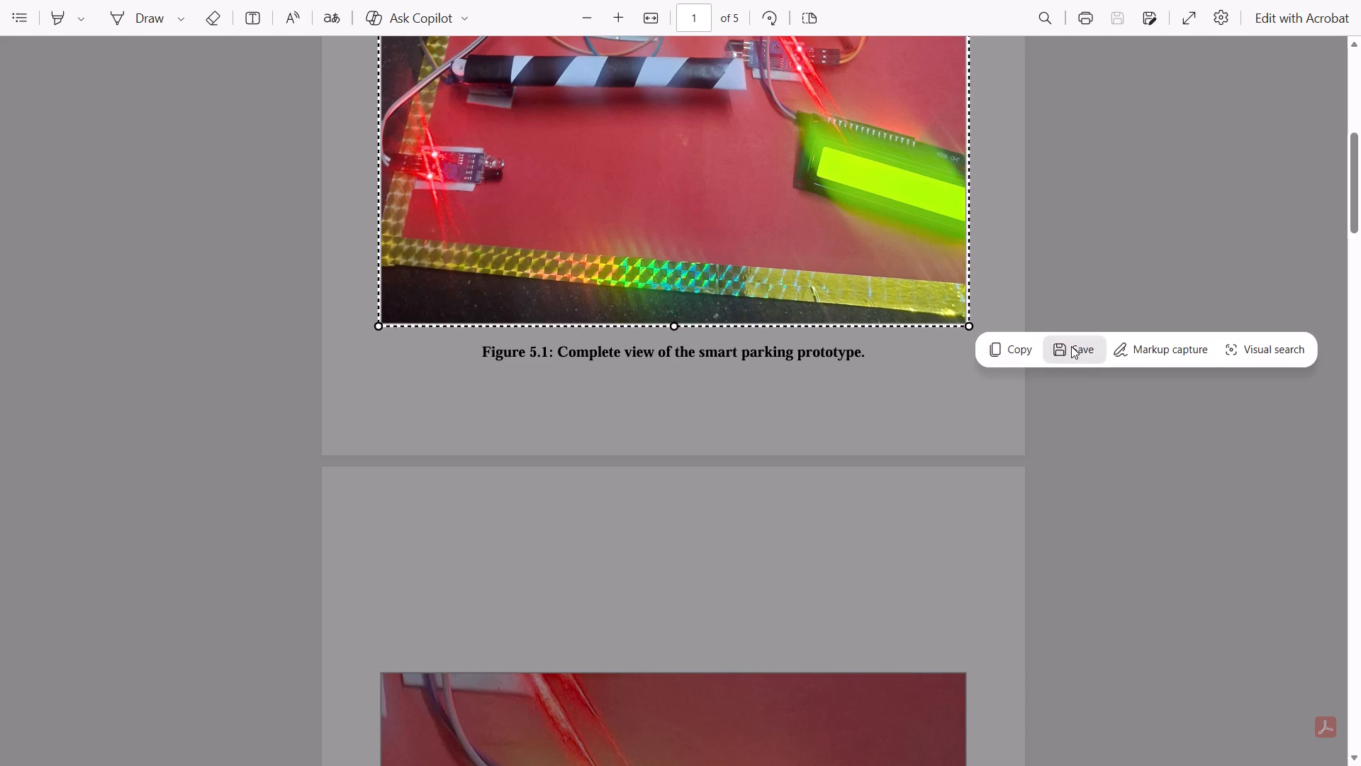
{"action": "left_click", "coordinate": [1071, 346]}
Take a rectangular screen snip of the Figure 5.2 LCD photo on page 2, leaving out the caption.
{"action": "scroll", "coordinate": [698, 389], "scroll_direction": "down", "scroll_amount": 3}
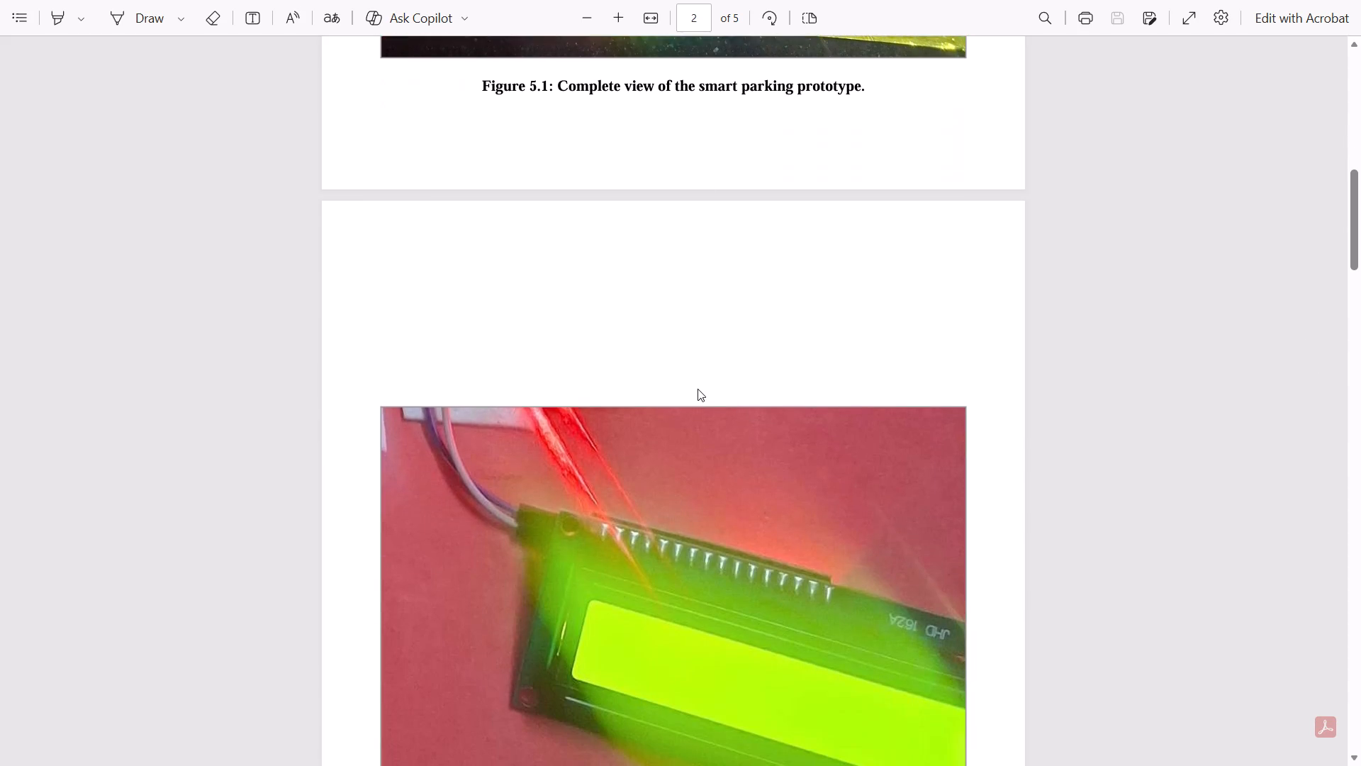
{"action": "scroll", "coordinate": [698, 389], "scroll_direction": "down", "scroll_amount": 3}
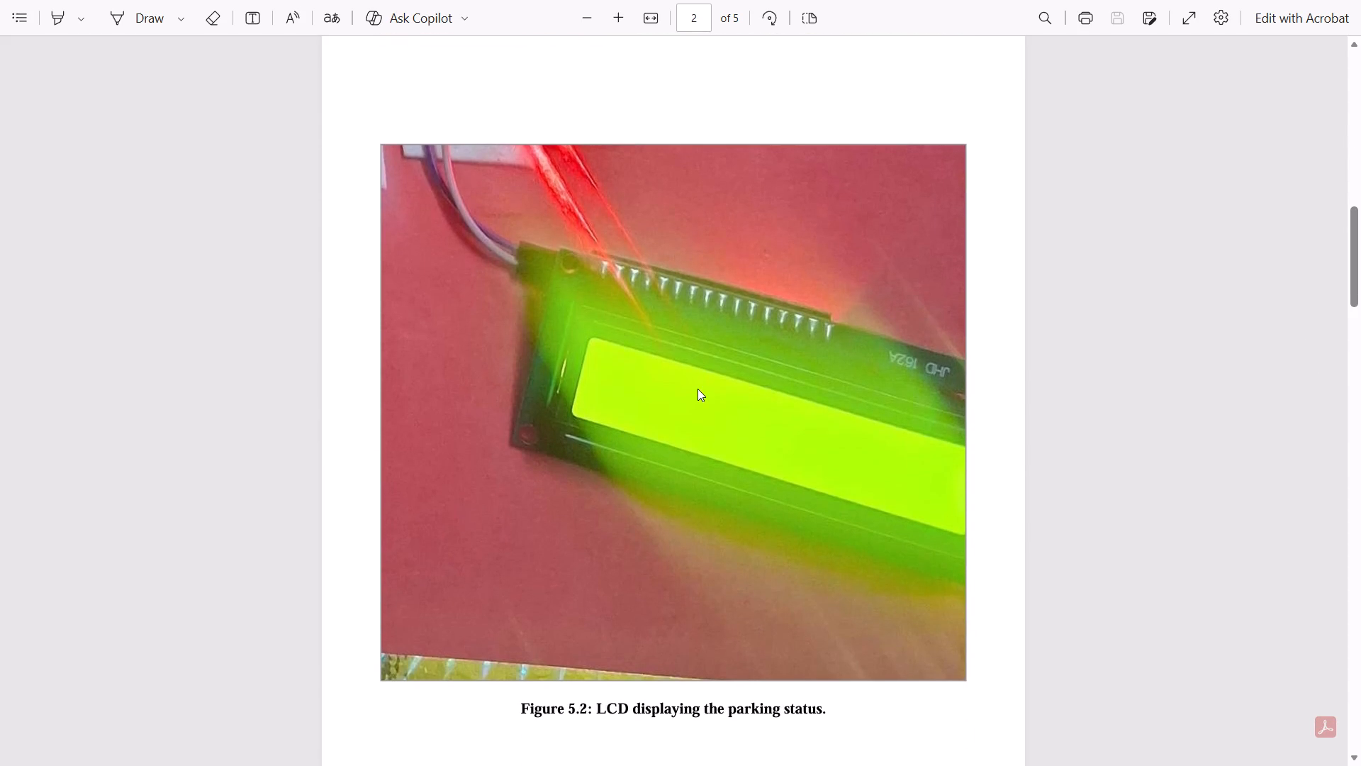
{"action": "key", "text": "shift+super+s"}
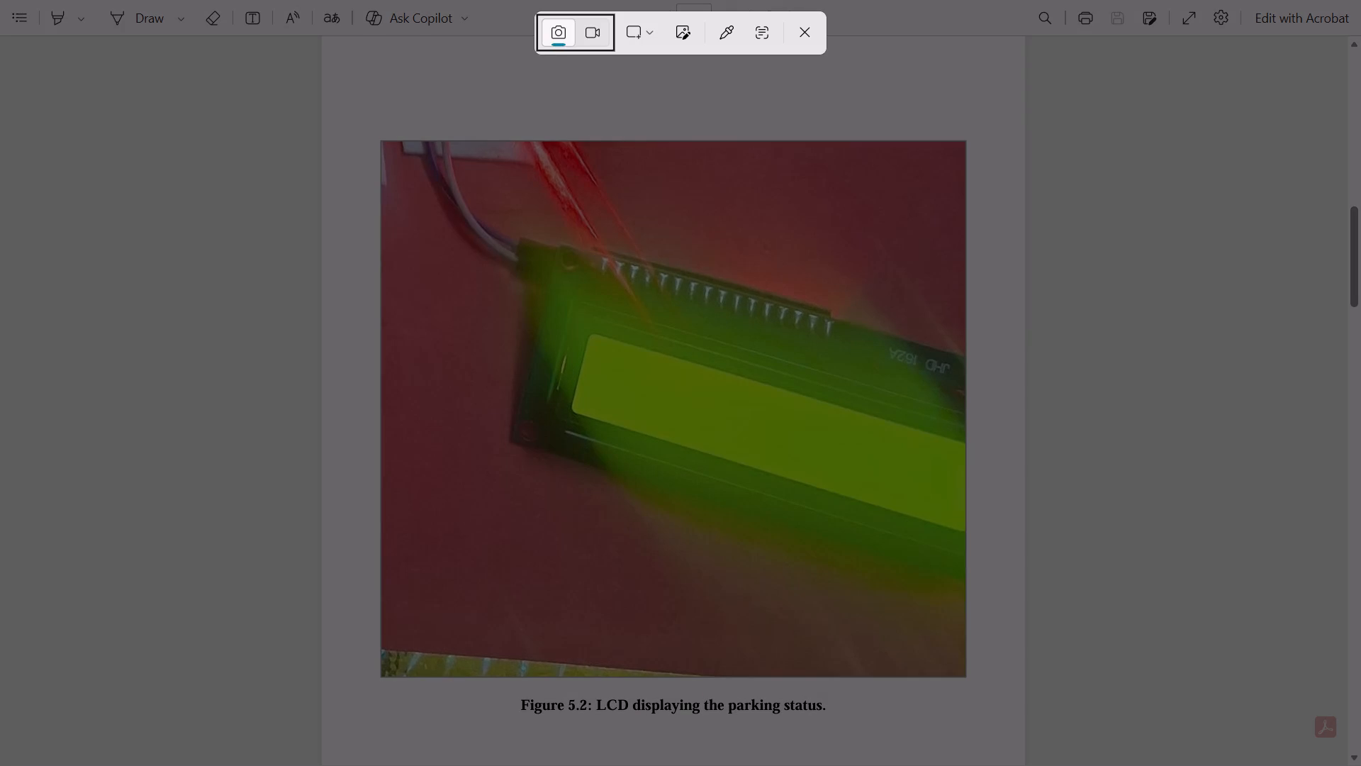
{"action": "left_click_drag", "start_coordinate": [381, 142], "coordinate": [683, 538]}
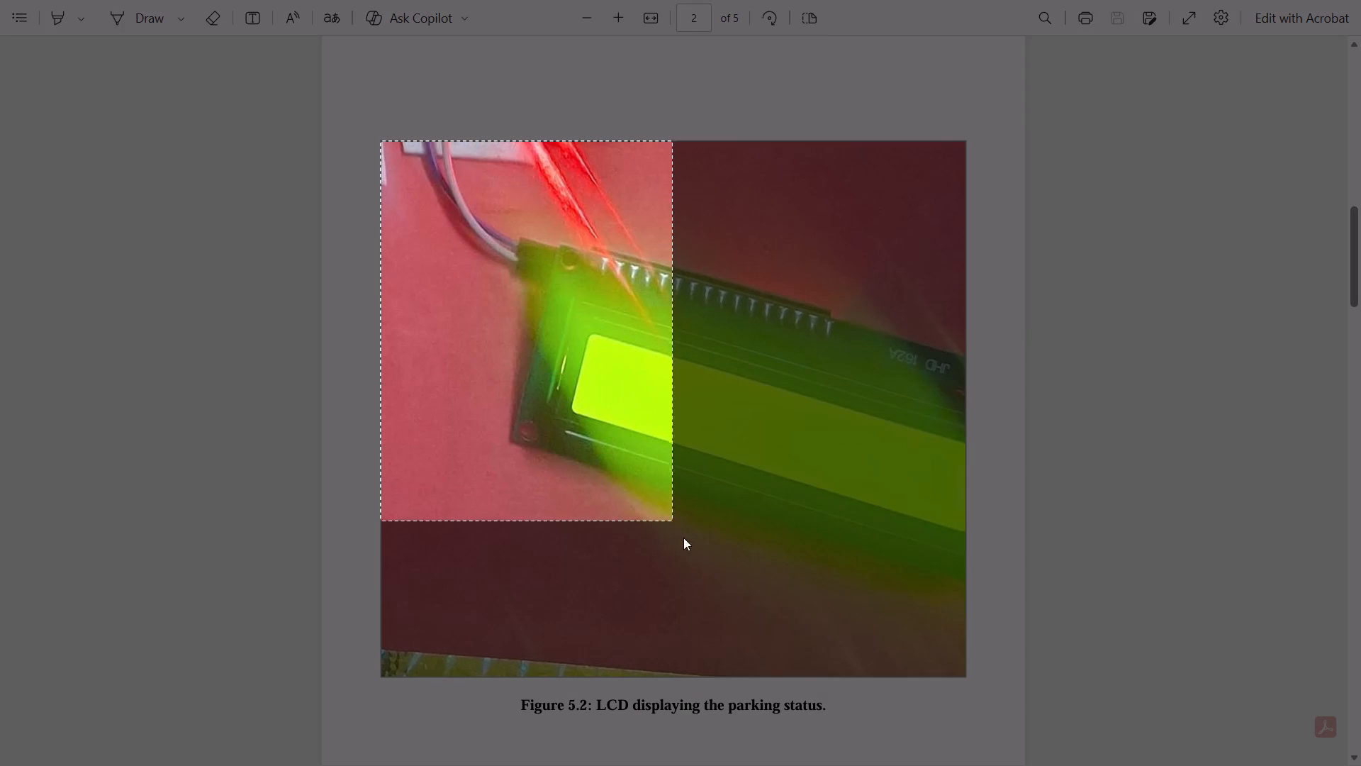
{"action": "left_click_drag", "start_coordinate": [683, 538], "coordinate": [965, 680]}
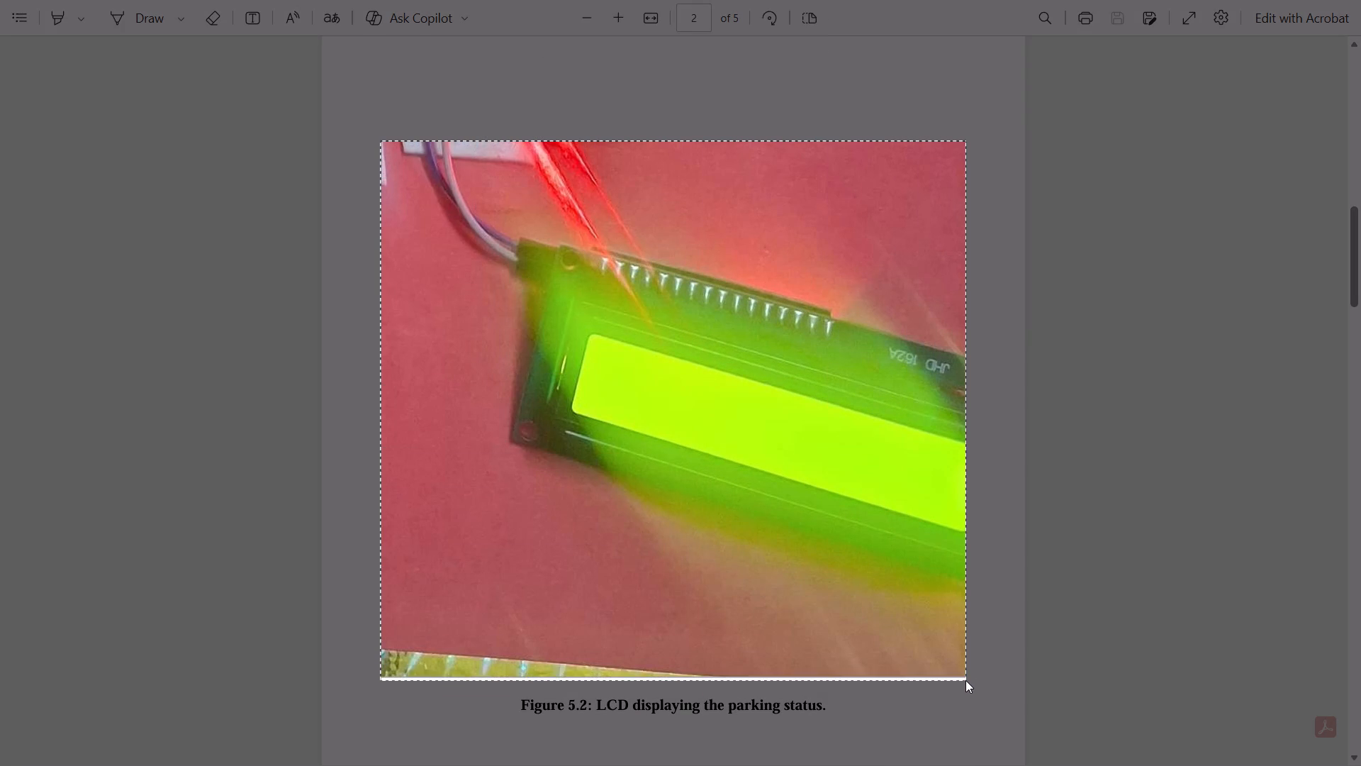
{"action": "left_click_drag", "start_coordinate": [965, 680], "coordinate": [970, 675]}
Take a rectangular screen snip of the Figure 5.3 IR sensors photo on page 3, leaving out the caption.
{"action": "scroll", "coordinate": [627, 378], "scroll_direction": "down", "scroll_amount": 1}
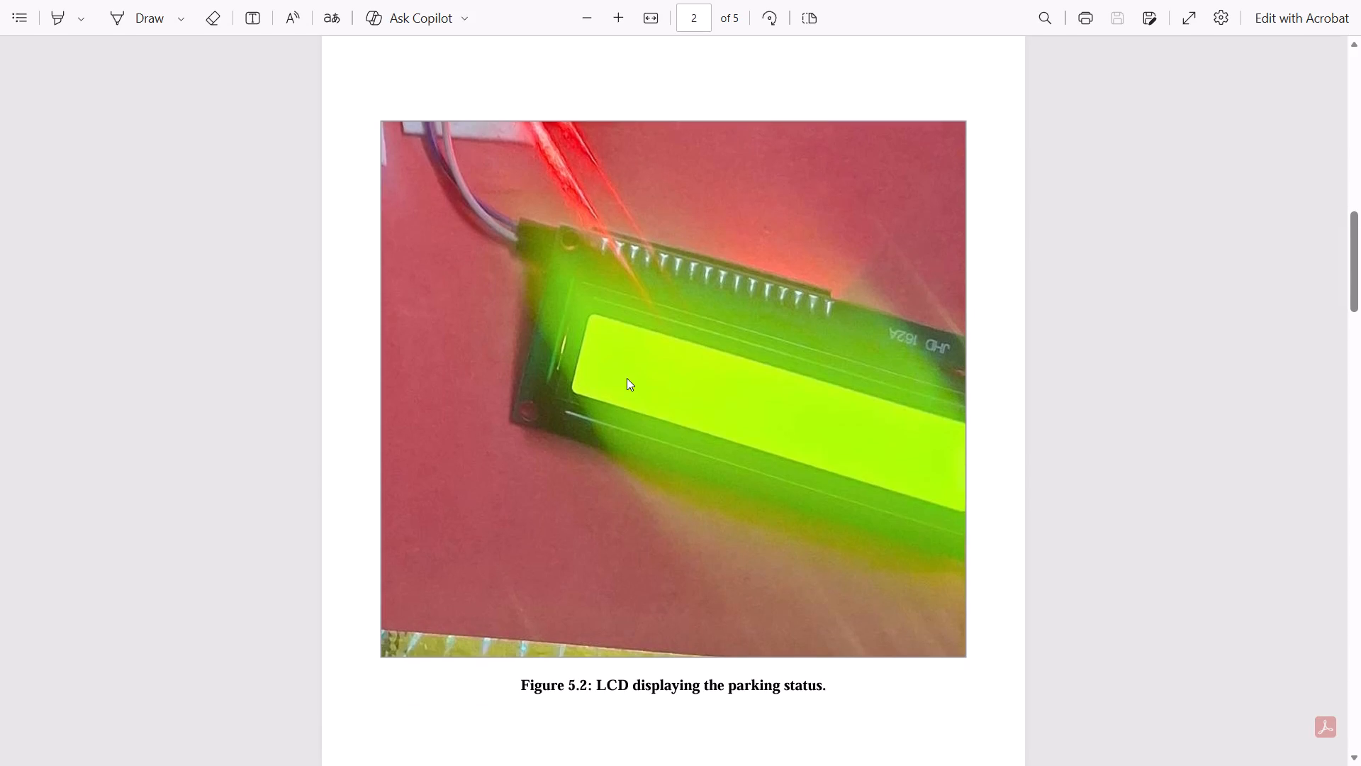
{"action": "scroll", "coordinate": [627, 378], "scroll_direction": "down", "scroll_amount": 11}
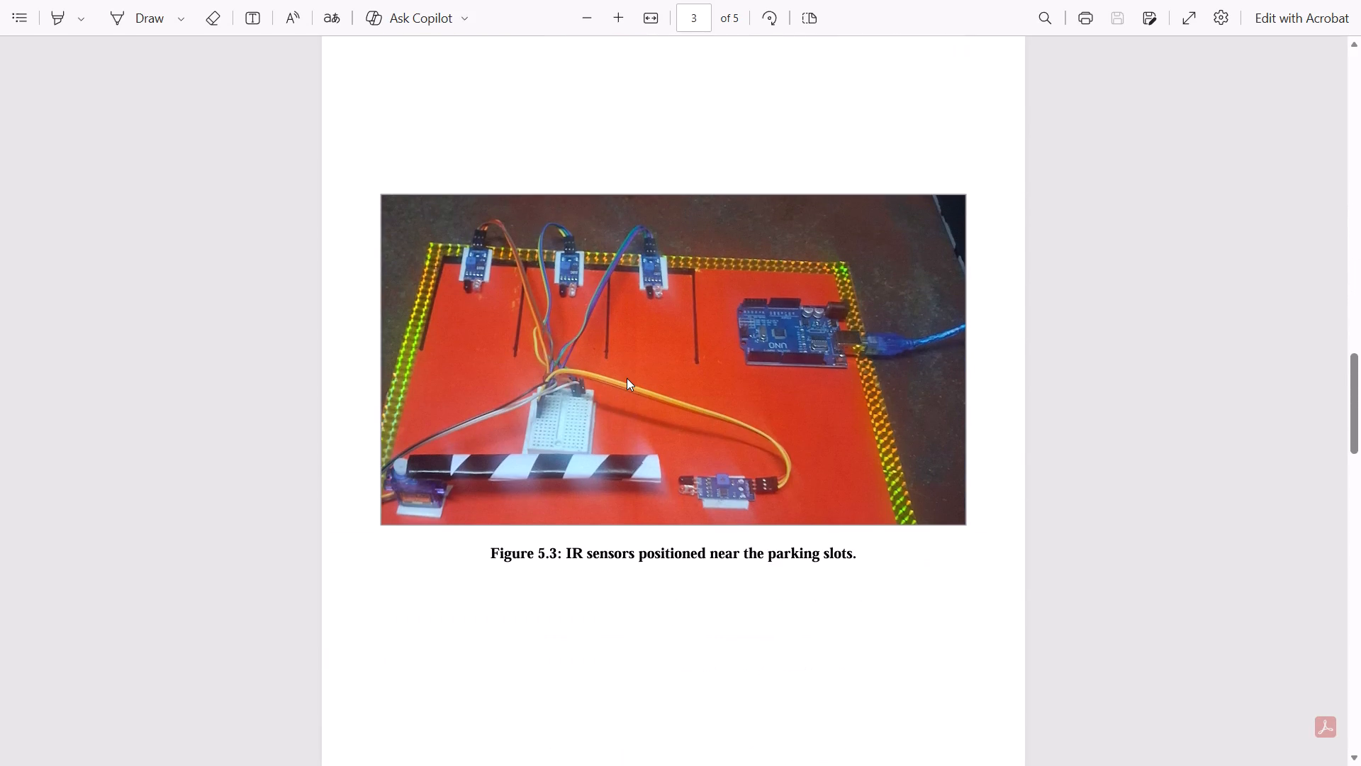
{"action": "key", "text": "shift+super+s"}
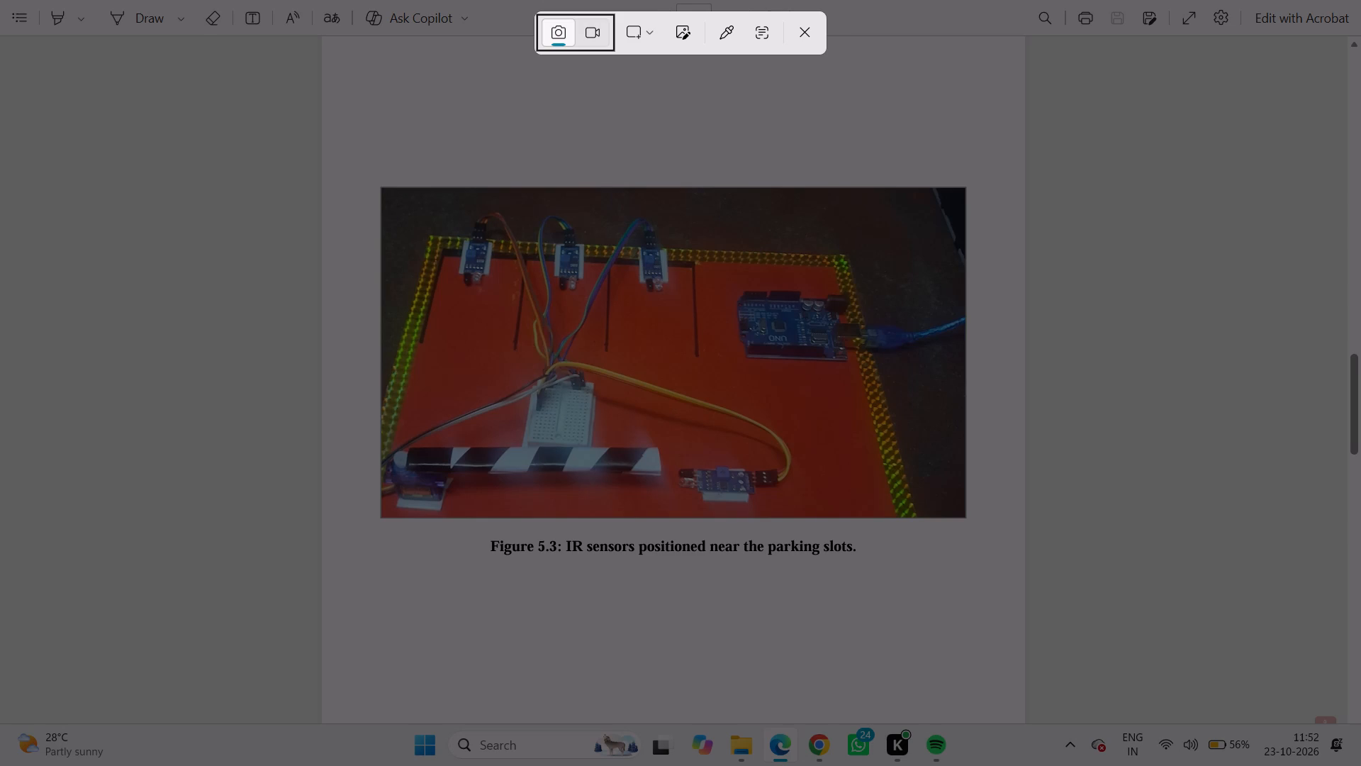
{"action": "left_click_drag", "start_coordinate": [382, 189], "coordinate": [715, 443]}
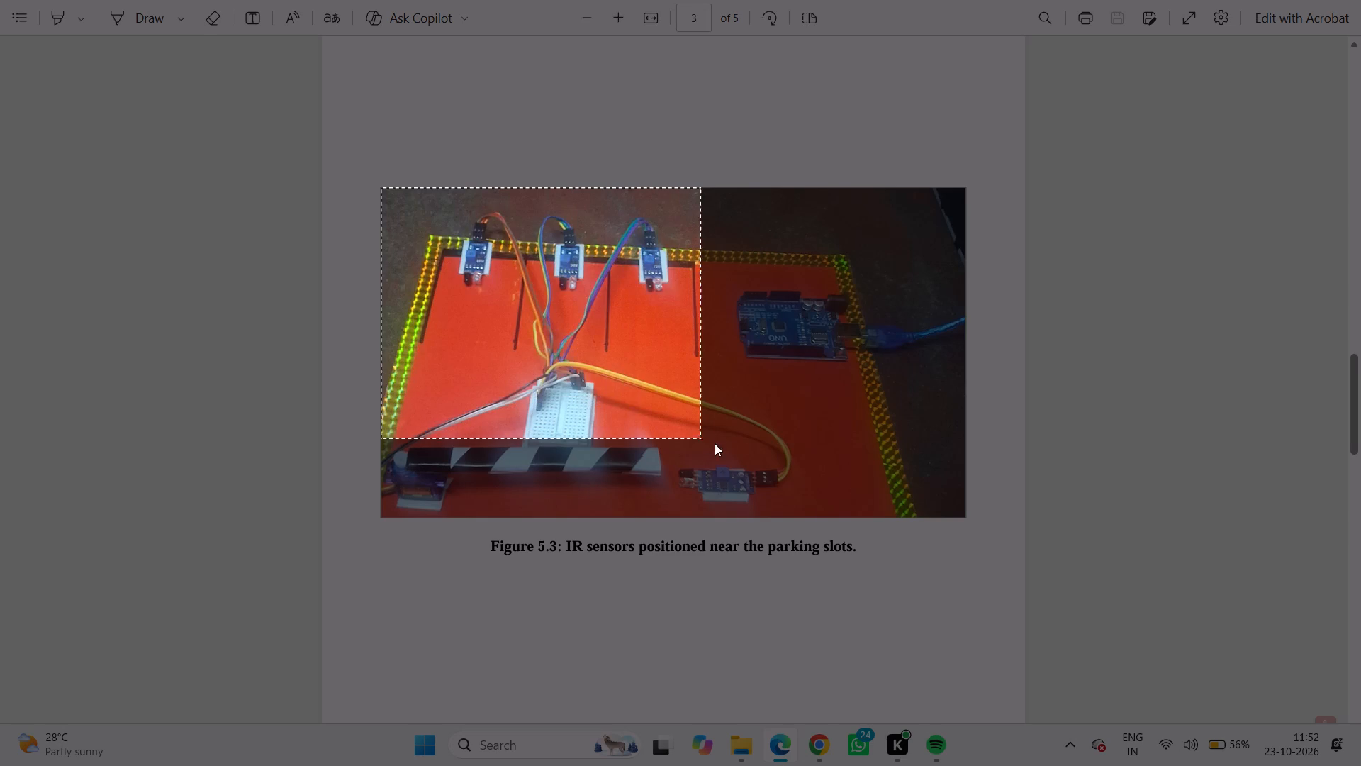
{"action": "left_click_drag", "start_coordinate": [715, 443], "coordinate": [965, 517]}
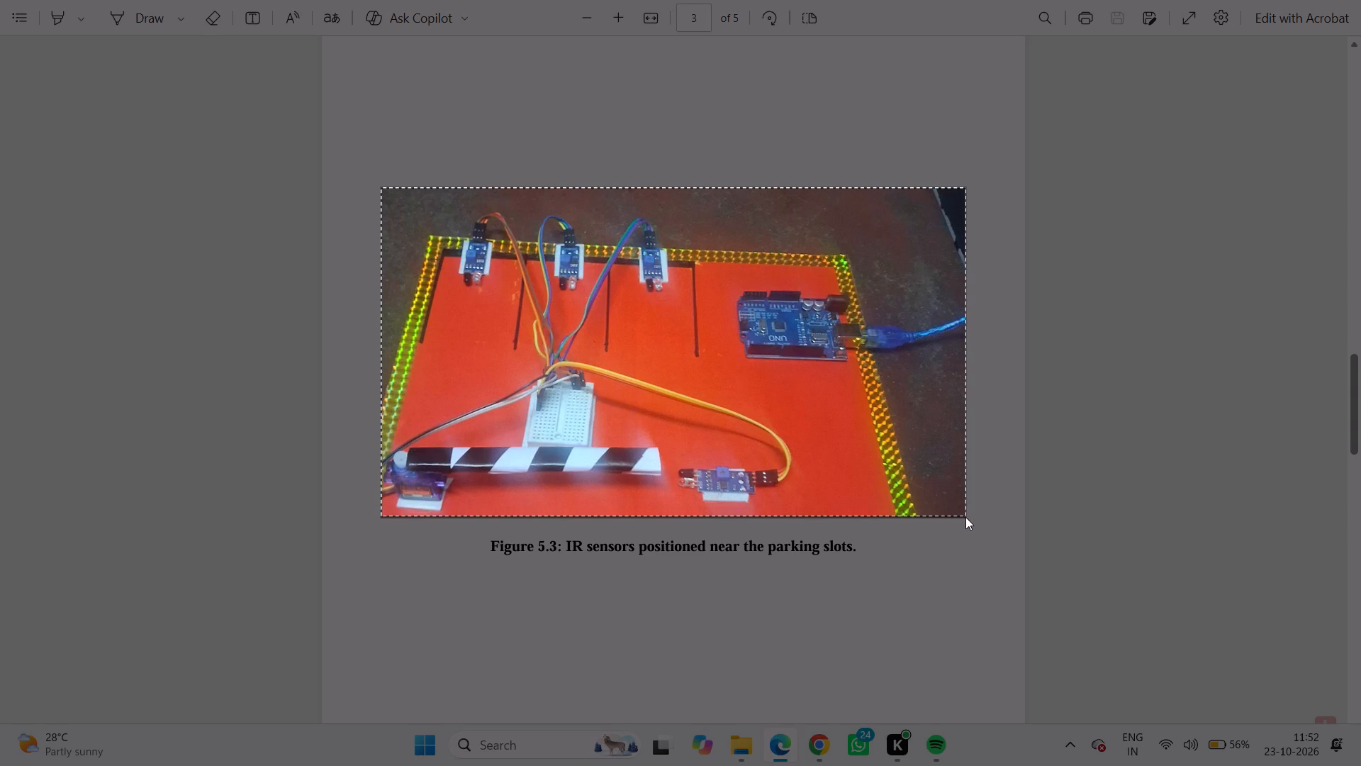
{"action": "left_click_drag", "start_coordinate": [965, 517], "coordinate": [965, 518]}
Snip both Figure 5.4 photos on page 4, the LED indicators and the servo-operated barrier, as one image without the caption.
{"action": "scroll", "coordinate": [659, 421], "scroll_direction": "down", "scroll_amount": 12}
{"action": "scroll", "coordinate": [659, 419], "scroll_direction": "up", "scroll_amount": 1}
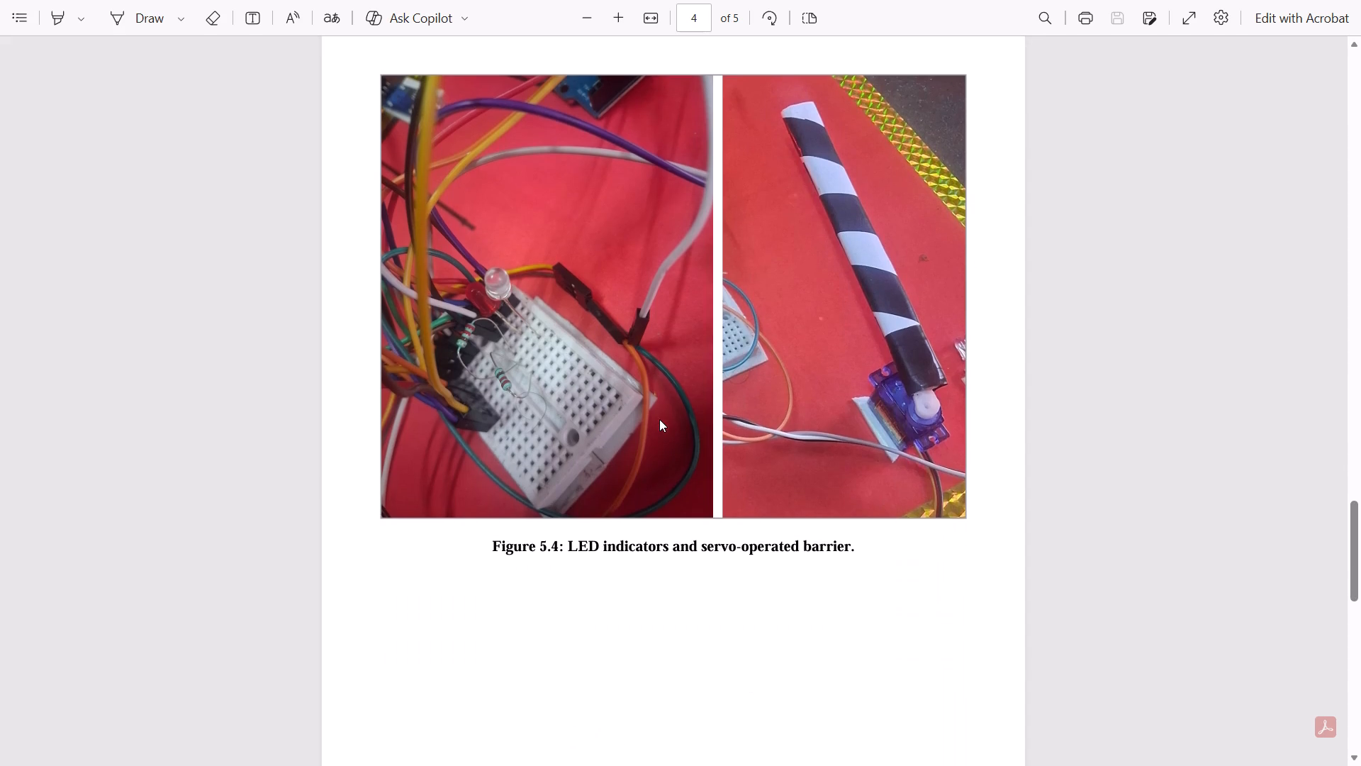
{"action": "key", "text": "shift+super+s"}
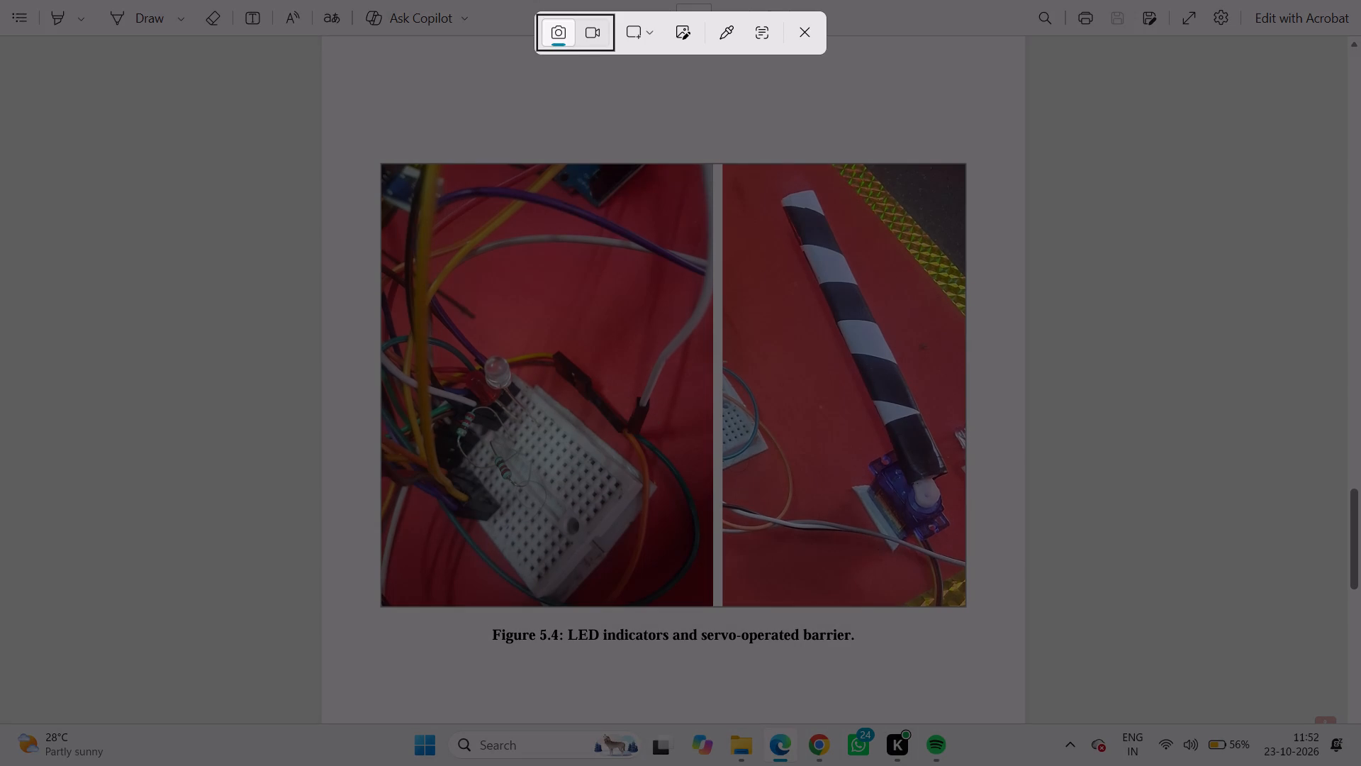
{"action": "left_click_drag", "start_coordinate": [382, 162], "coordinate": [836, 559]}
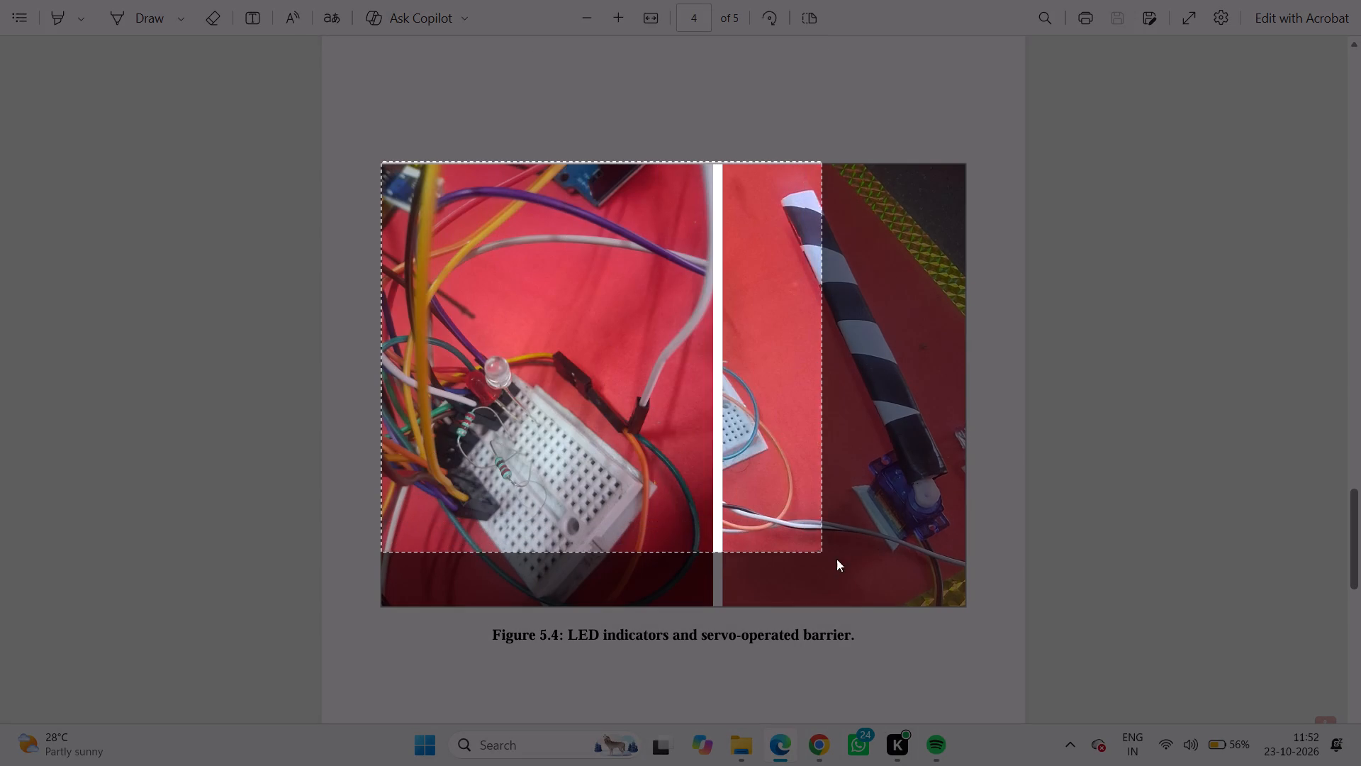
{"action": "left_click_drag", "start_coordinate": [836, 559], "coordinate": [965, 604]}
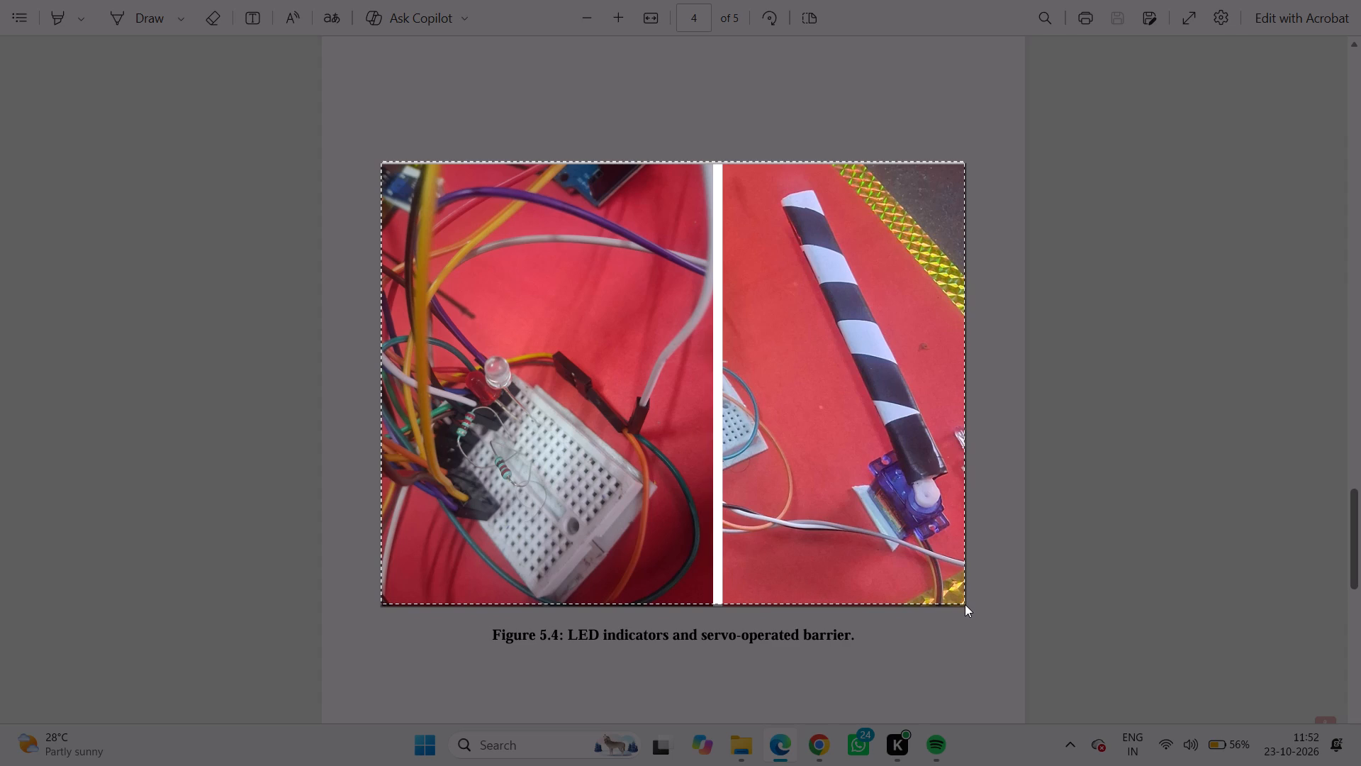
{"action": "left_click_drag", "start_coordinate": [965, 604], "coordinate": [965, 606]}
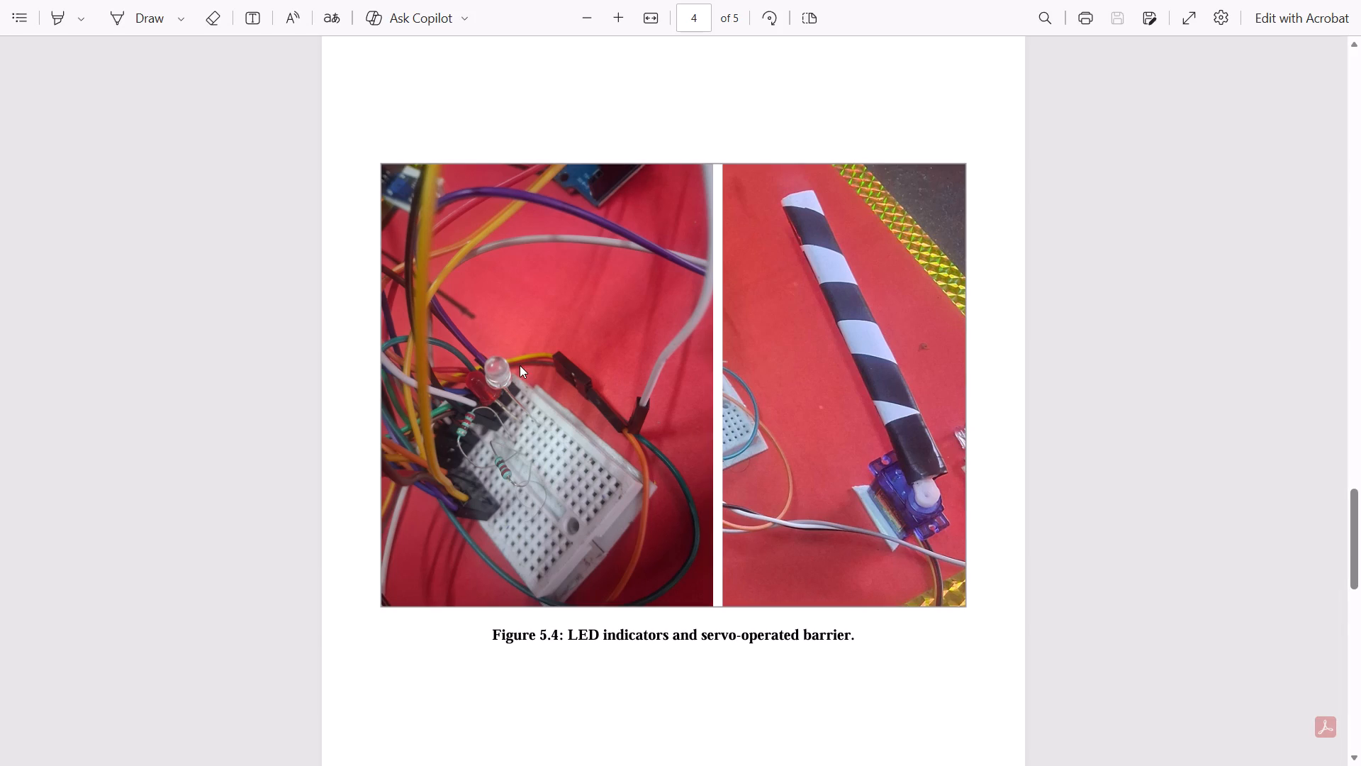
Snip the Figure 5.5 photo of the Arduino IDE and Serial Monitor without its caption, and leave the full-screen view.
{"action": "scroll", "coordinate": [520, 365], "scroll_direction": "down", "scroll_amount": 11}
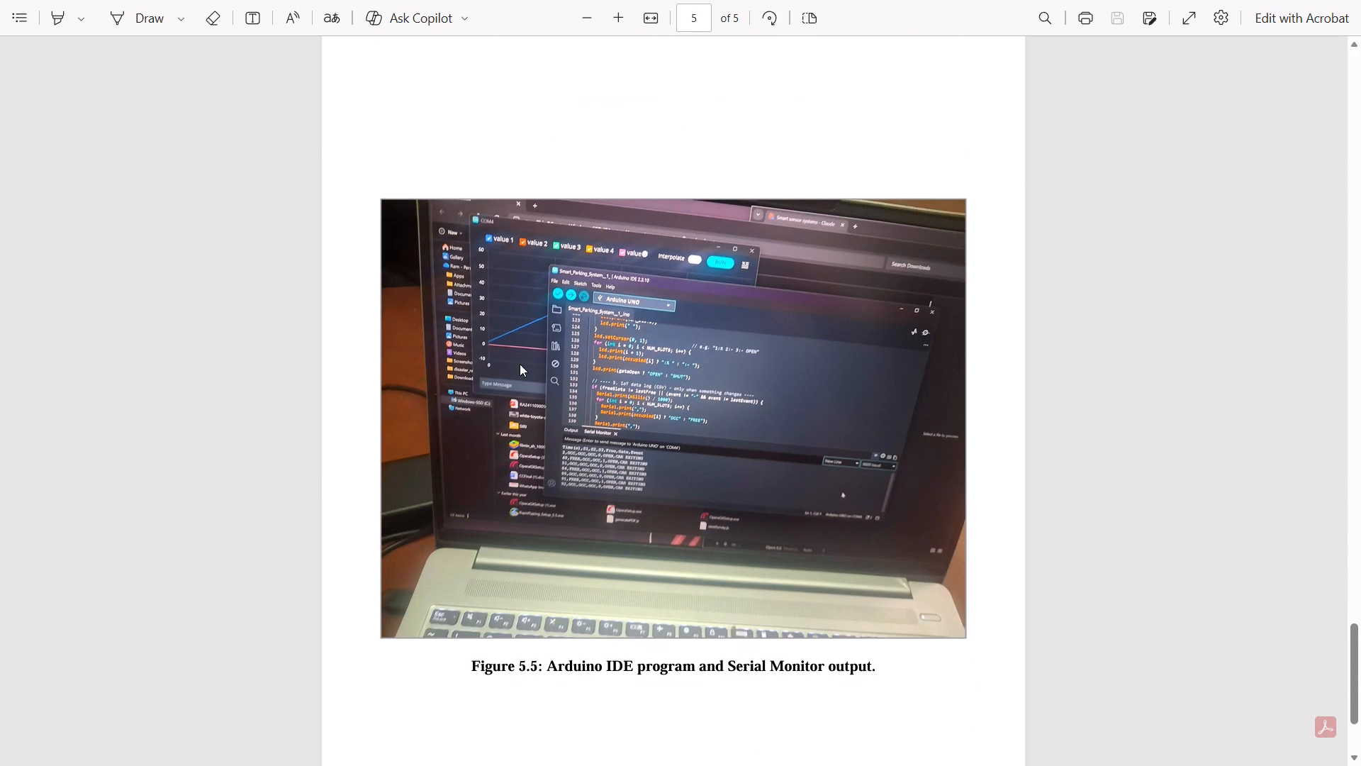
{"action": "key", "text": "shift+super+s"}
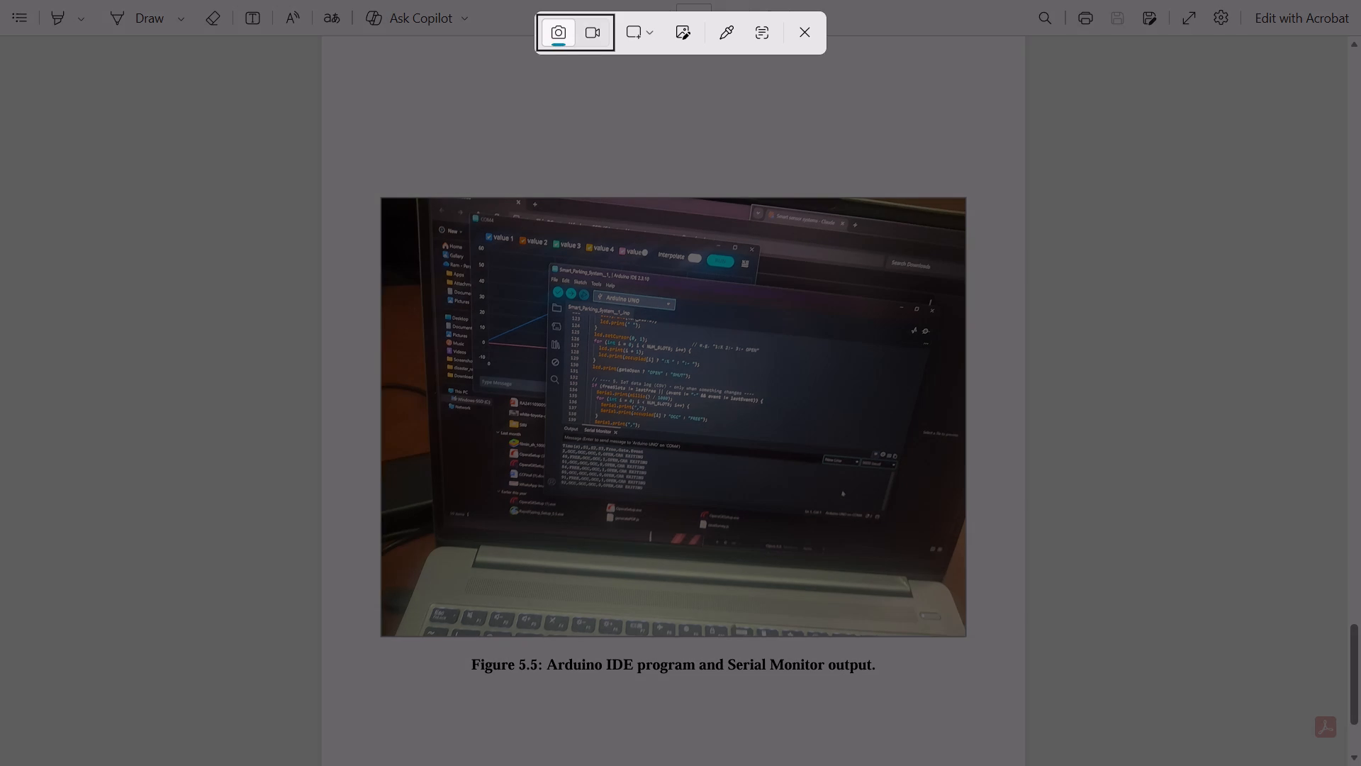
{"action": "left_click_drag", "start_coordinate": [382, 200], "coordinate": [593, 379]}
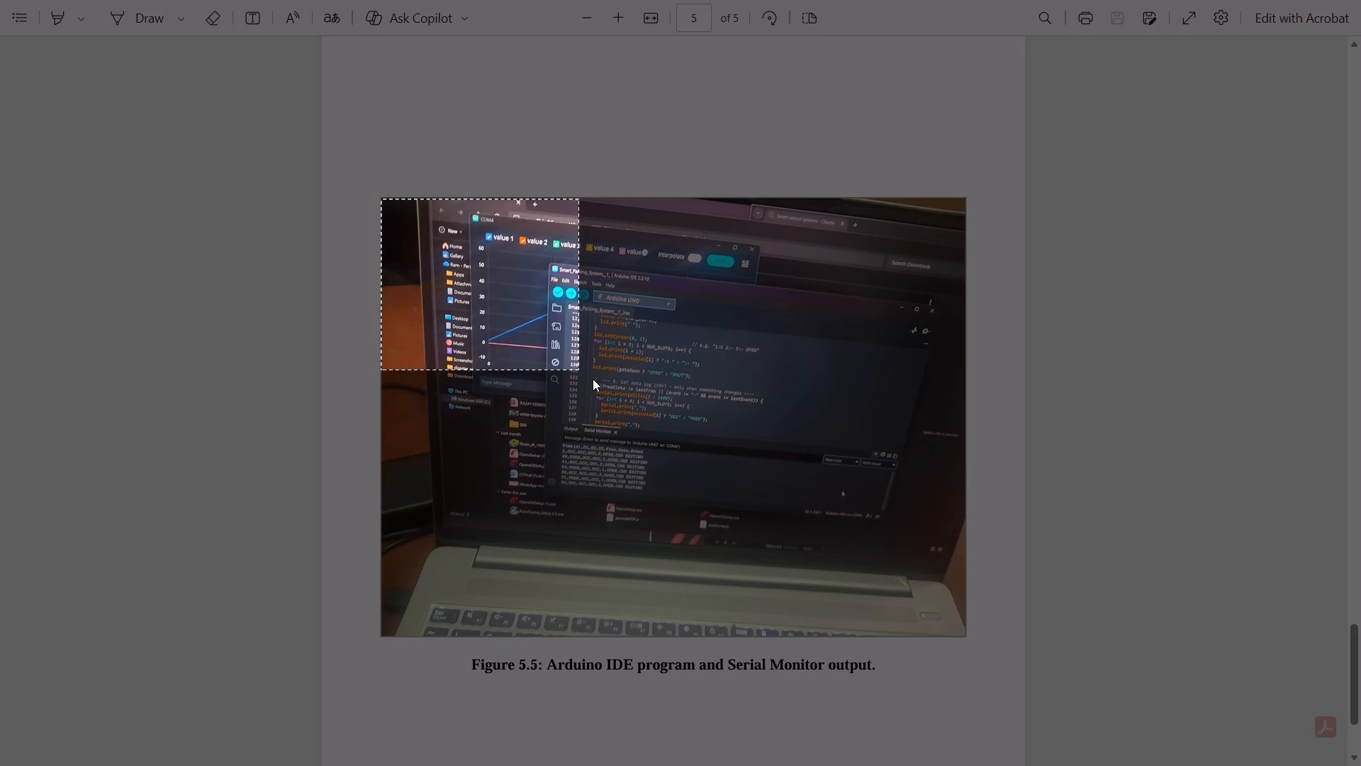
{"action": "left_click_drag", "start_coordinate": [593, 379], "coordinate": [965, 633]}
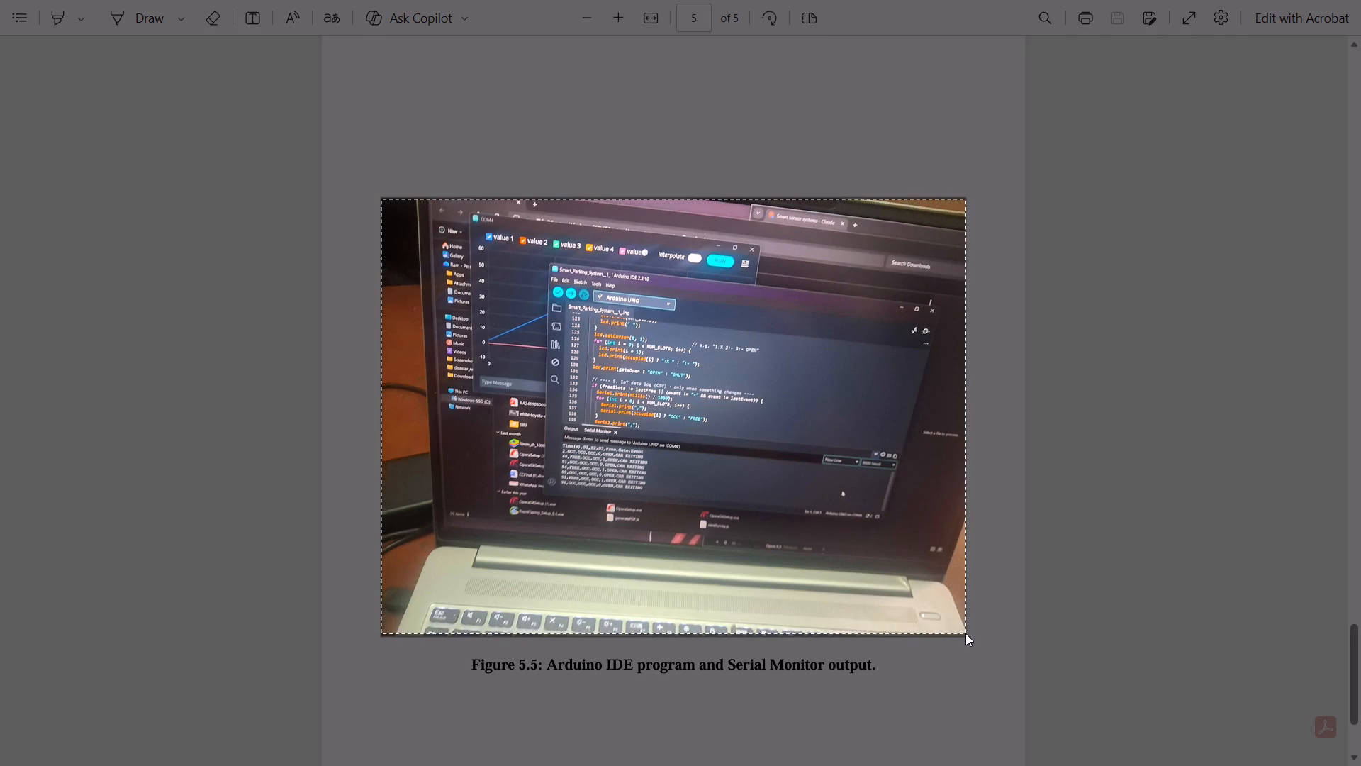
{"action": "left_click_drag", "start_coordinate": [965, 633], "coordinate": [966, 637]}
{"action": "scroll", "coordinate": [627, 256], "scroll_direction": "up", "scroll_amount": 11}
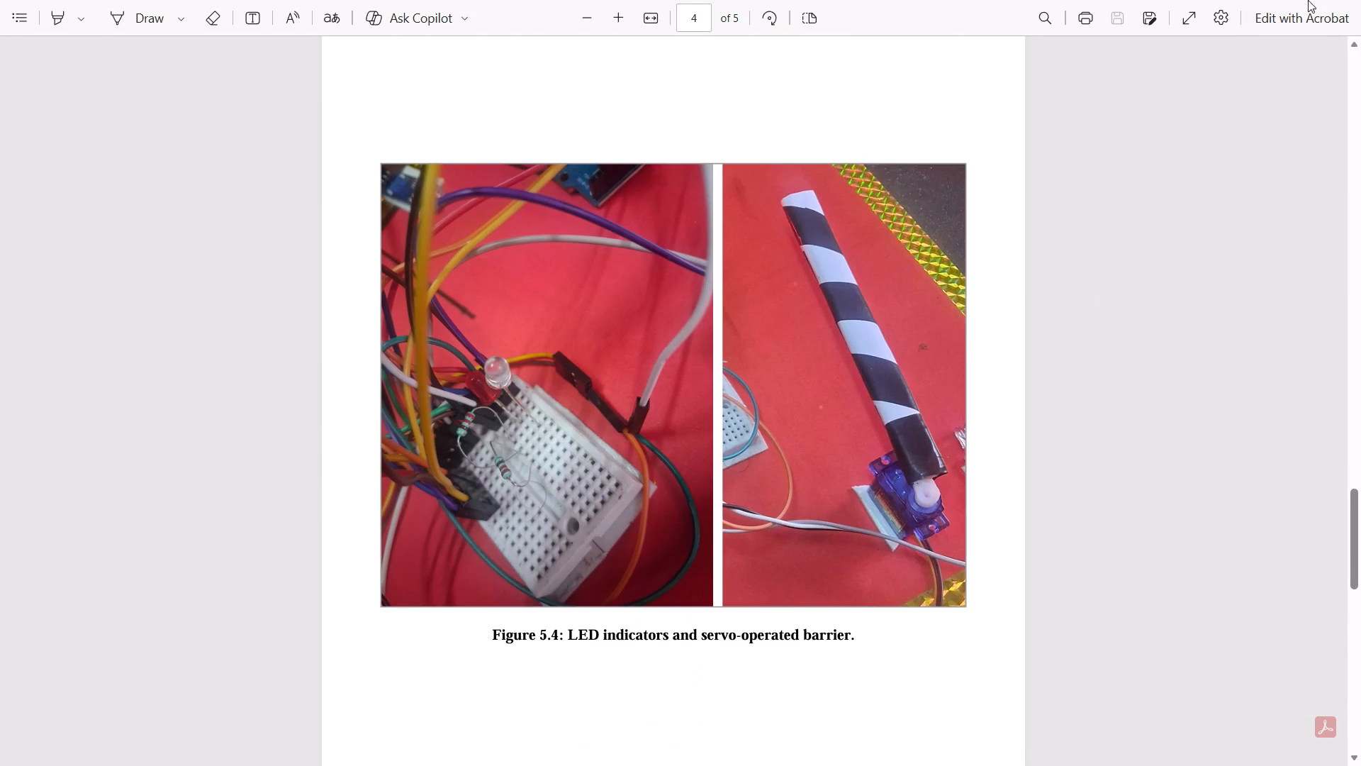
{"action": "key", "text": "F11"}
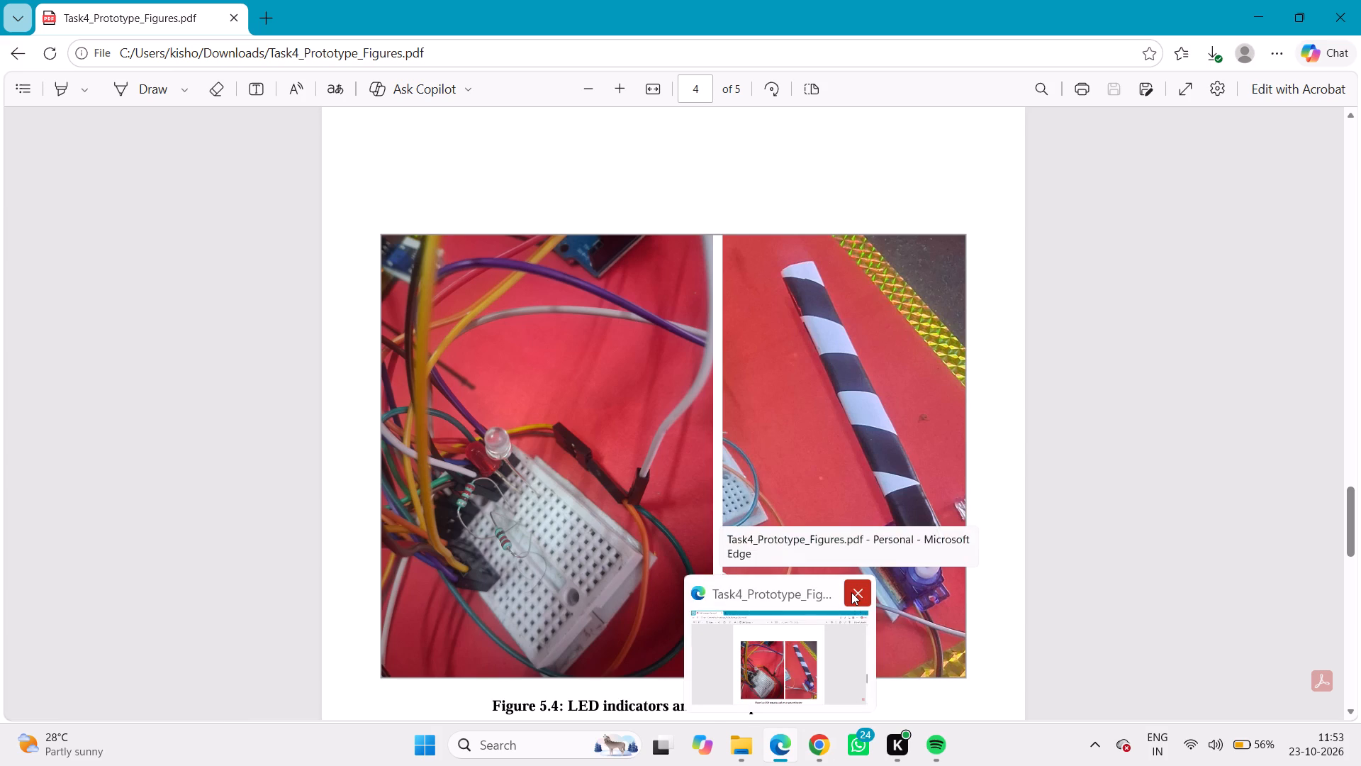
Switch to the Overleaf report in Chrome and jump from the PDF heading 5.2 System Output and Screenshots to its source code.
{"action": "left_click", "coordinate": [818, 765]}
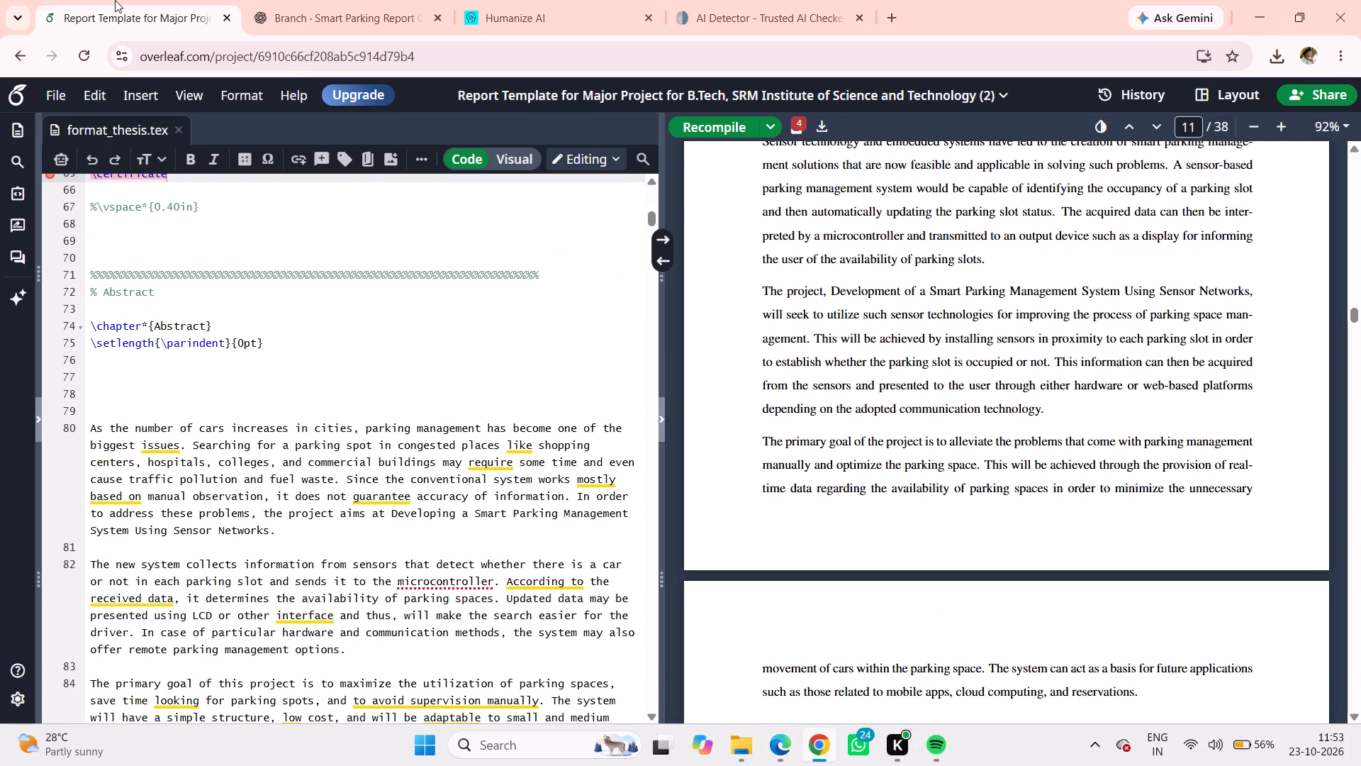
{"action": "left_click", "coordinate": [115, 0]}
{"action": "scroll", "coordinate": [714, 414], "scroll_direction": "down", "scroll_amount": 16}
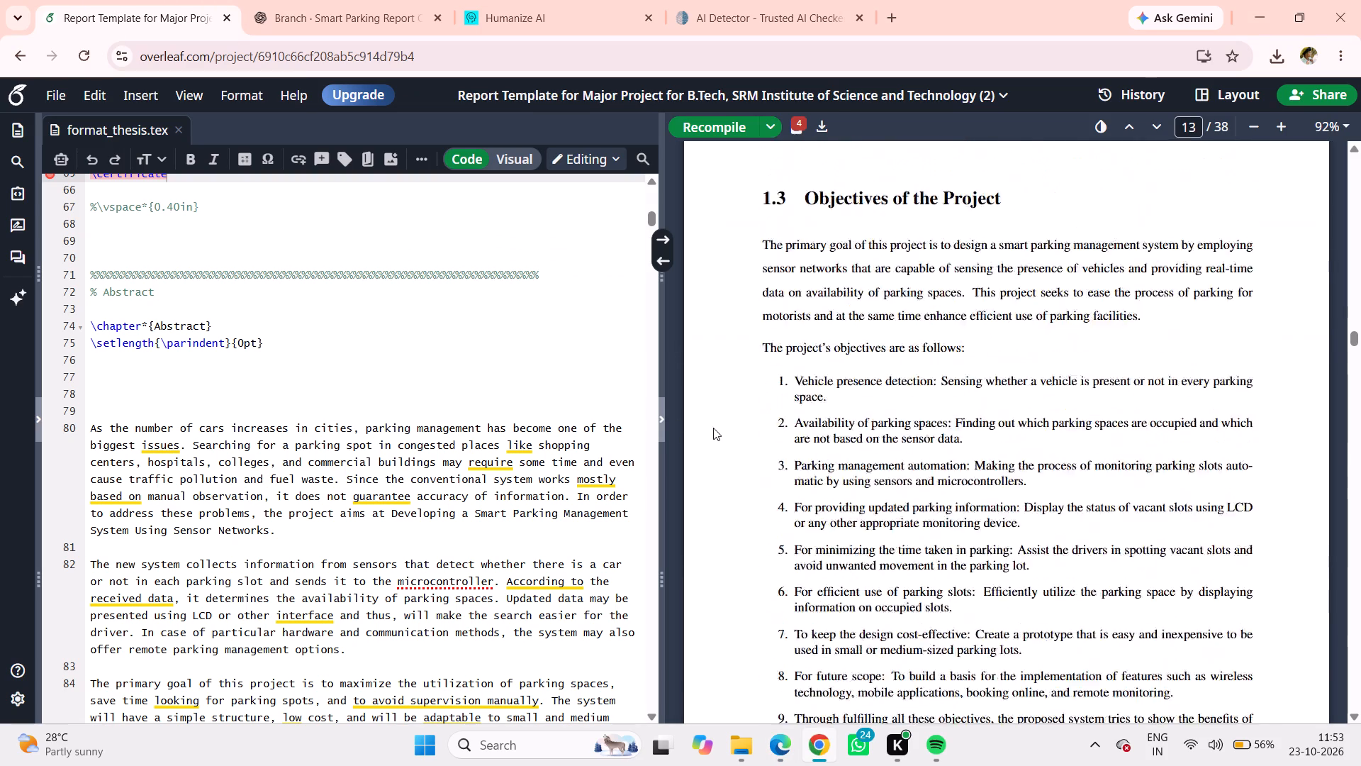
{"action": "scroll", "coordinate": [713, 428], "scroll_direction": "down", "scroll_amount": 20}
{"action": "scroll", "coordinate": [713, 428], "scroll_direction": "down", "scroll_amount": 20}
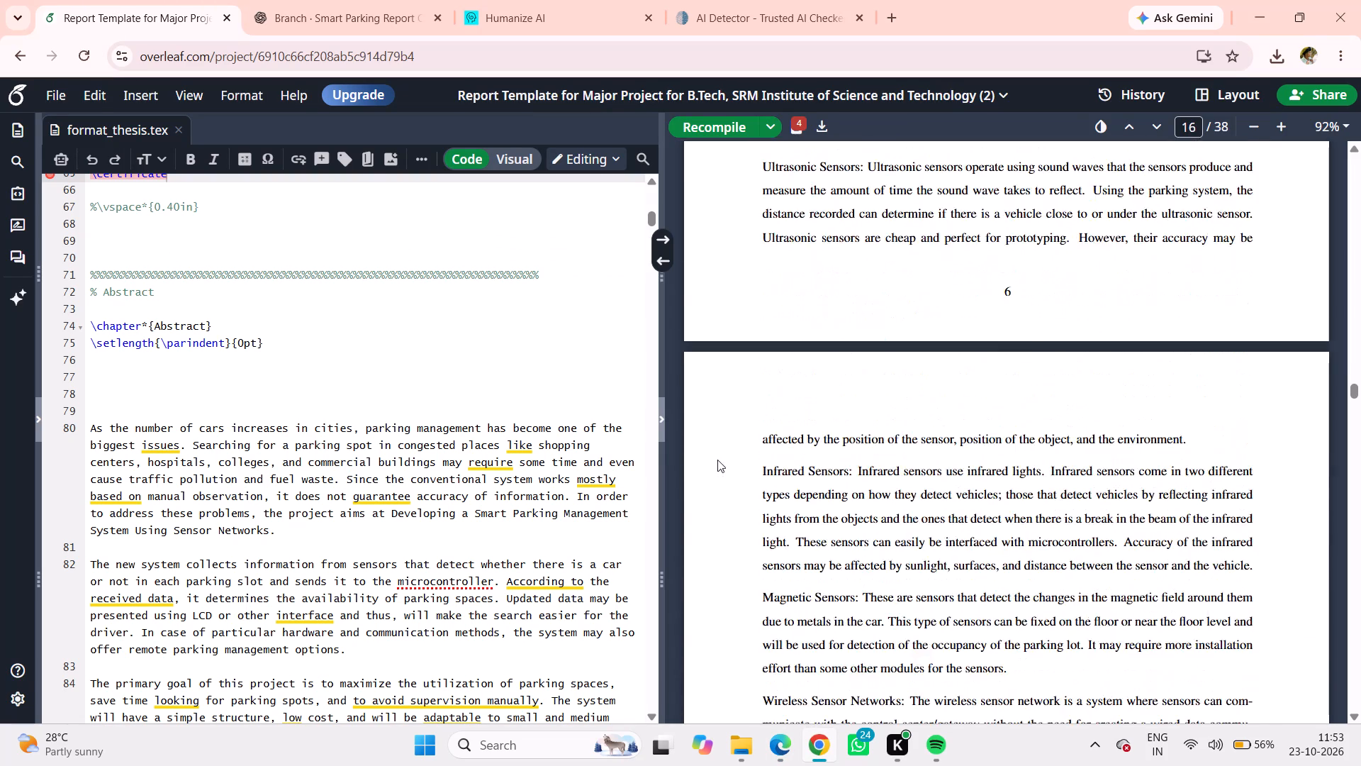
{"action": "scroll", "coordinate": [717, 460], "scroll_direction": "down", "scroll_amount": 20}
{"action": "scroll", "coordinate": [717, 460], "scroll_direction": "down", "scroll_amount": 20}
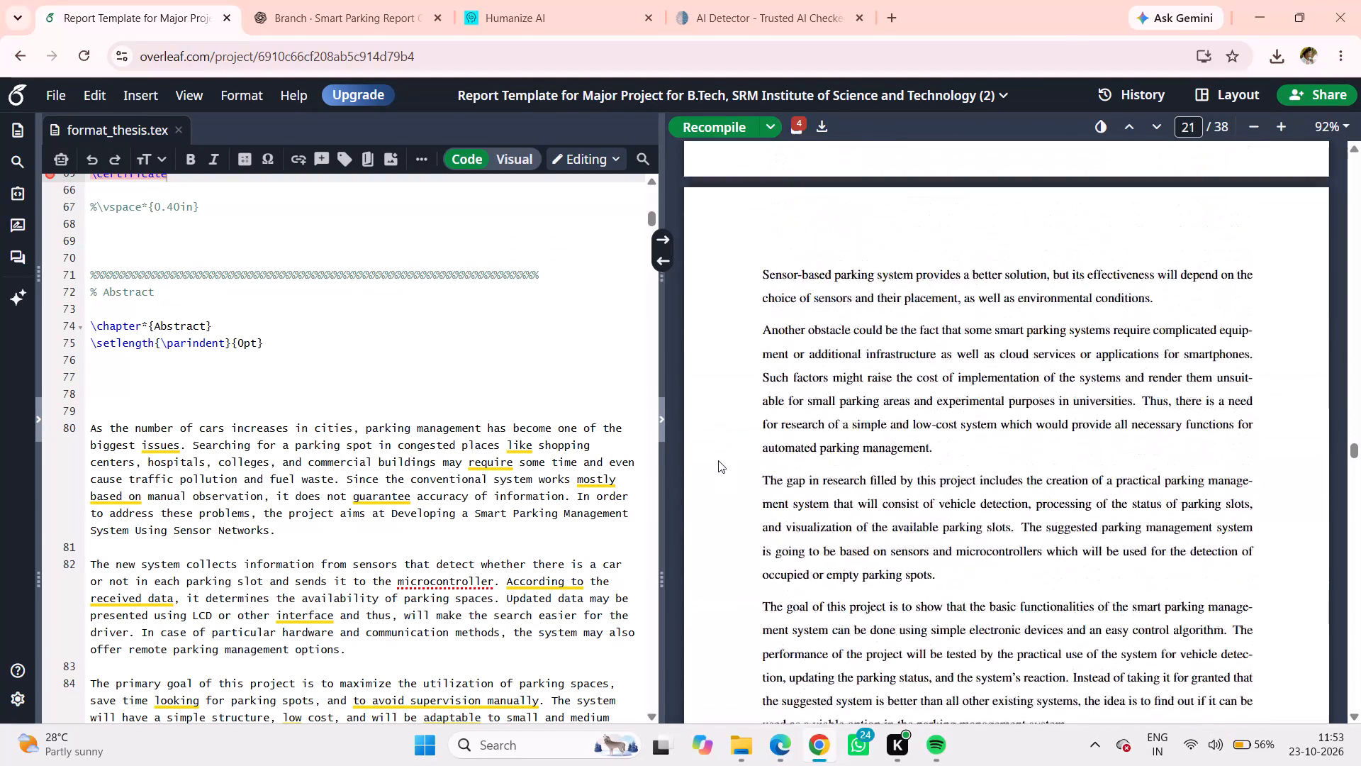
{"action": "scroll", "coordinate": [718, 460], "scroll_direction": "down", "scroll_amount": 20}
{"action": "scroll", "coordinate": [718, 460], "scroll_direction": "down", "scroll_amount": 20}
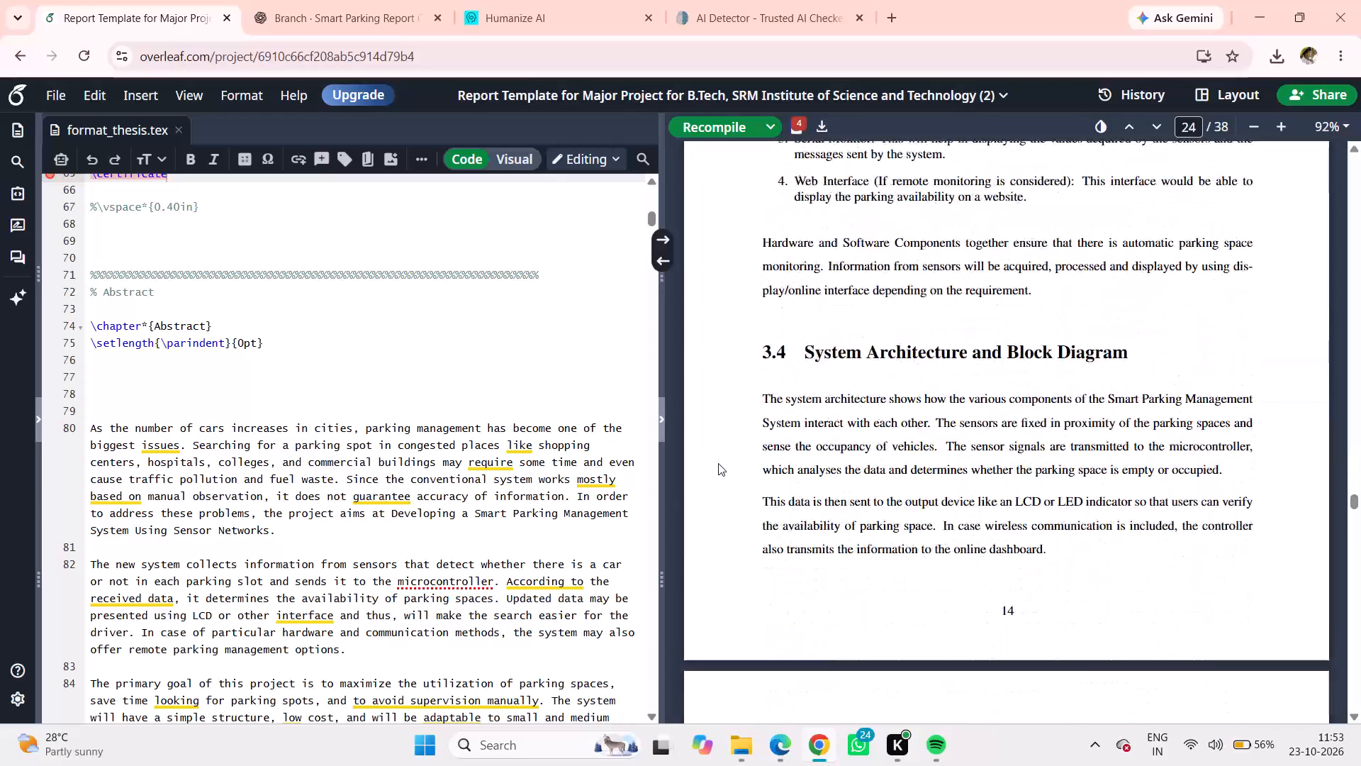
{"action": "scroll", "coordinate": [718, 463], "scroll_direction": "down", "scroll_amount": 20}
{"action": "scroll", "coordinate": [718, 463], "scroll_direction": "down", "scroll_amount": 15}
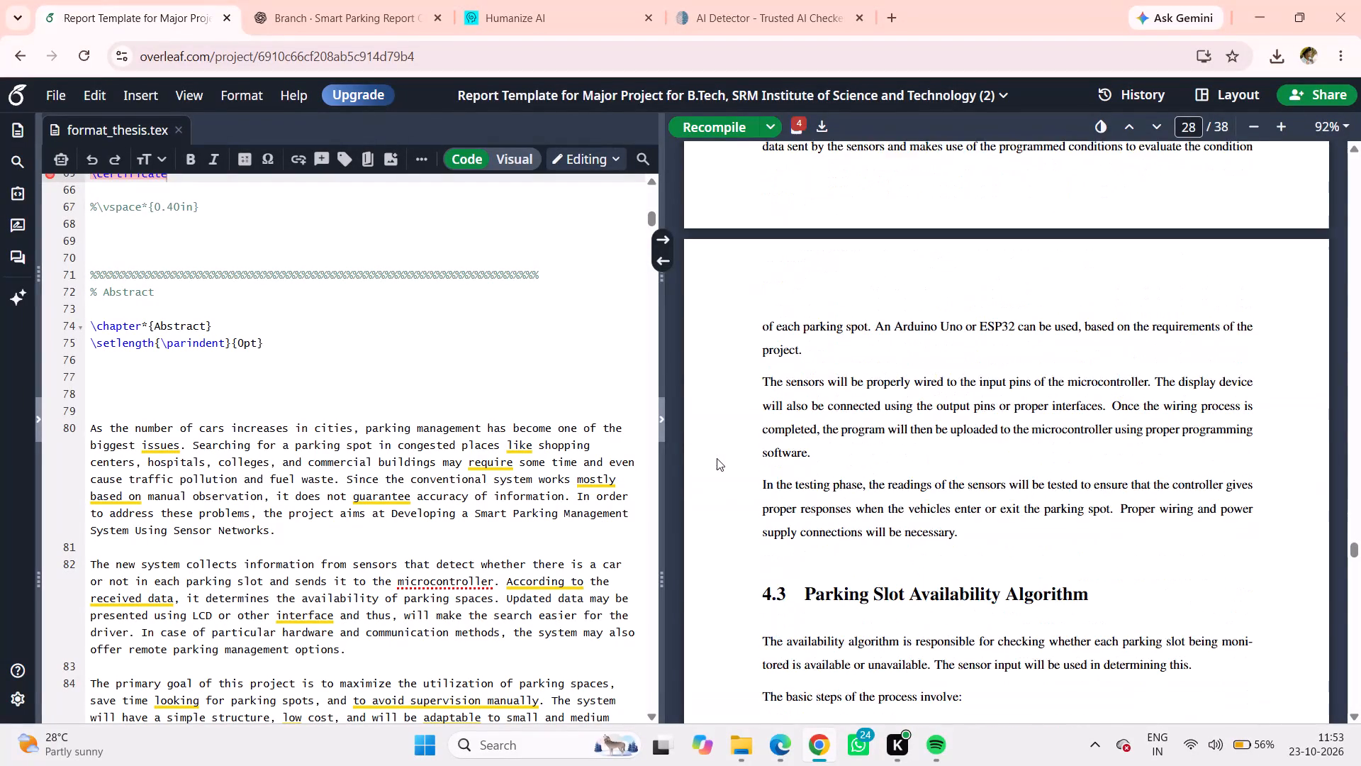
{"action": "scroll", "coordinate": [717, 458], "scroll_direction": "down", "scroll_amount": 12}
{"action": "scroll", "coordinate": [717, 458], "scroll_direction": "down", "scroll_amount": 12}
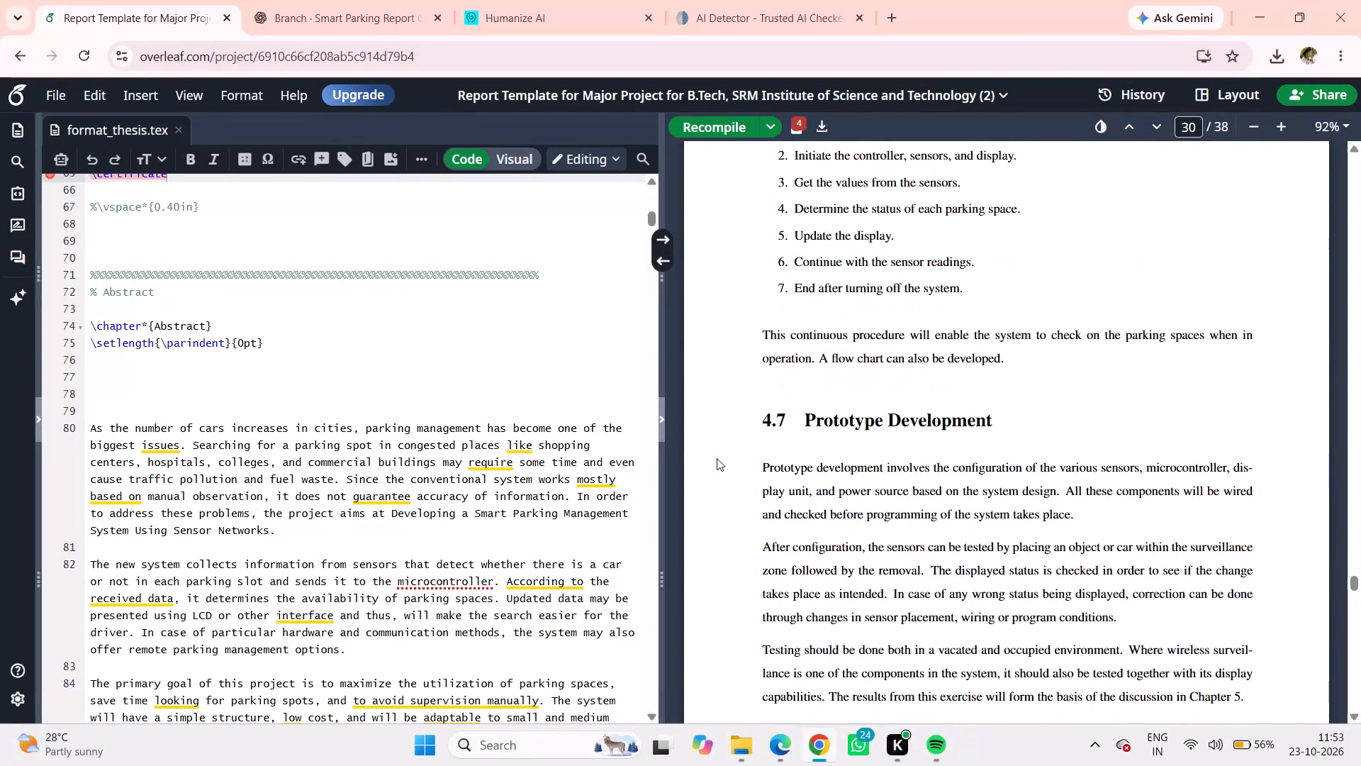
{"action": "scroll", "coordinate": [717, 459], "scroll_direction": "down", "scroll_amount": 14}
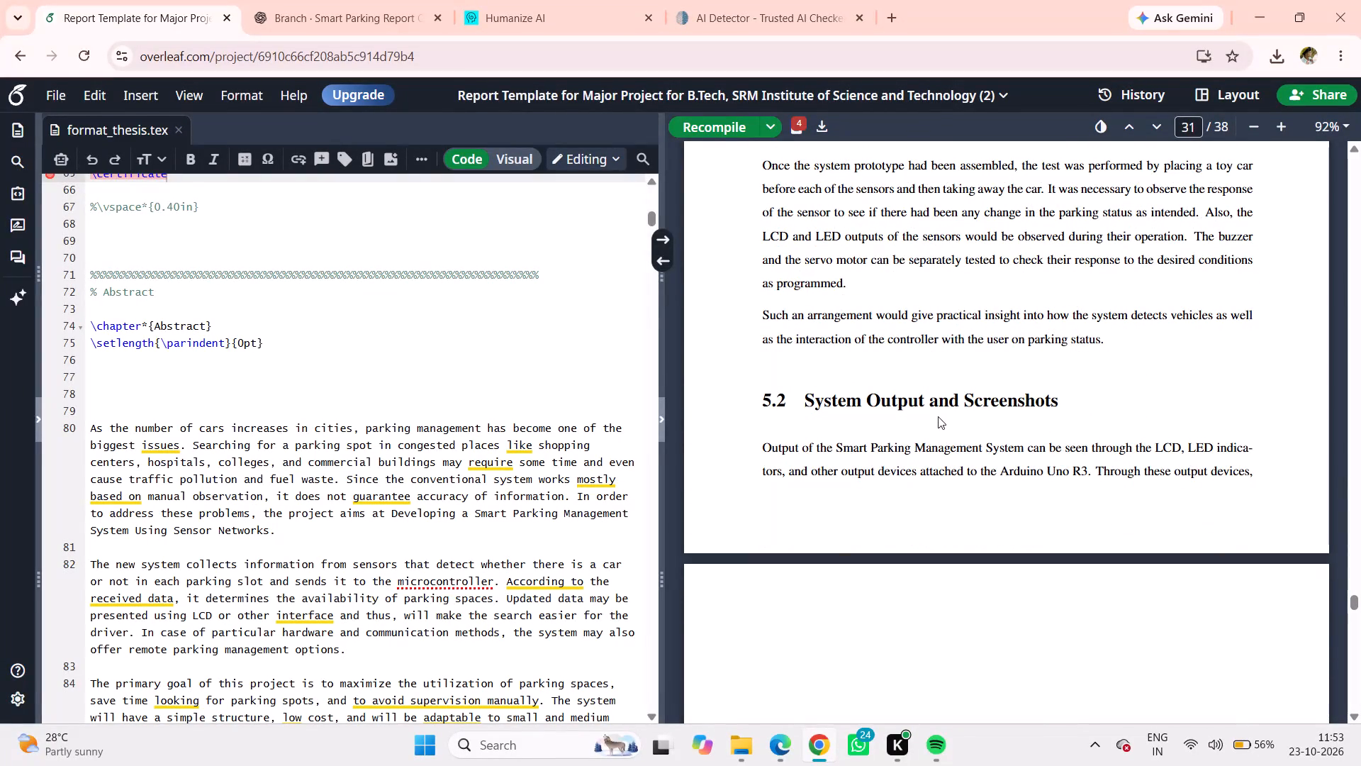
{"action": "double_click", "coordinate": [936, 411]}
{"action": "double_click", "coordinate": [930, 401]}
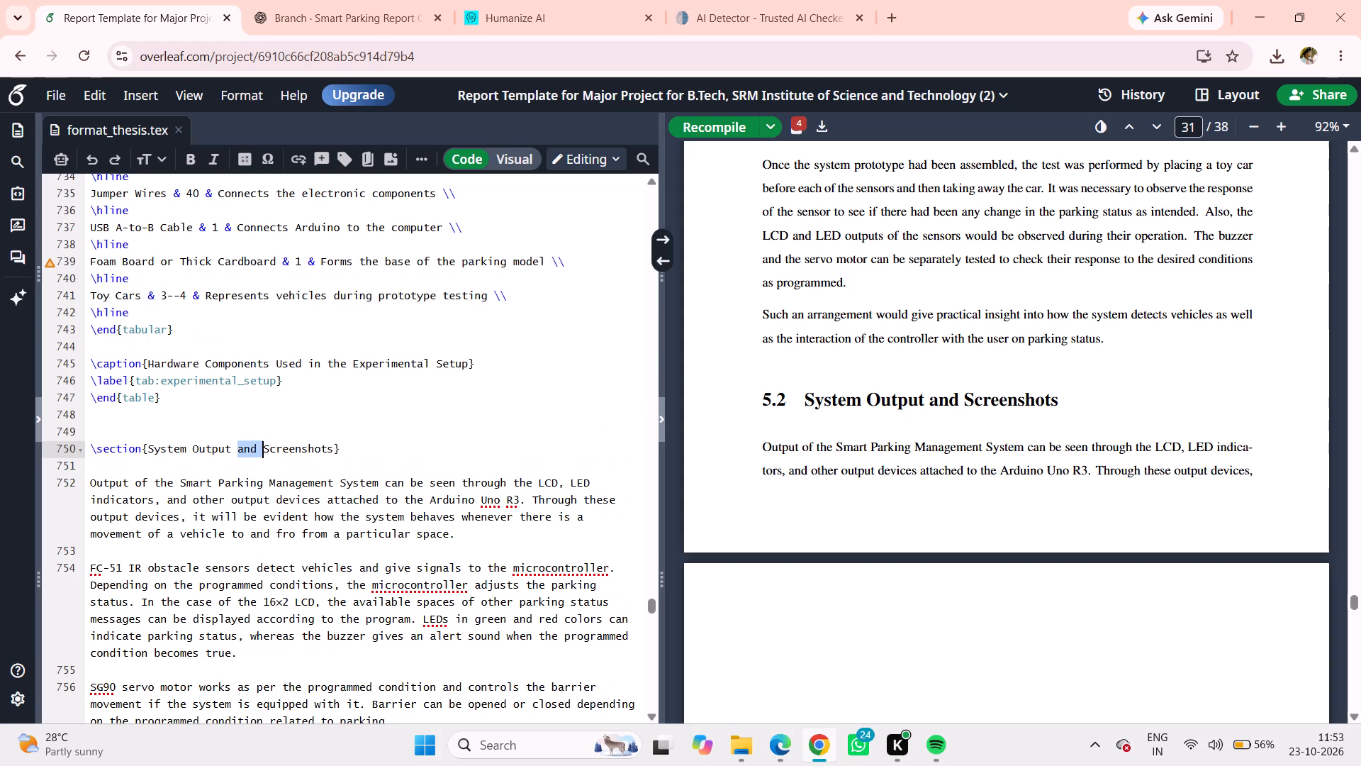
Start a figure upload on blank line 761, below the section's last paragraph, choosing Screenshot_23-10-2026_115217_ from the Downloads folder.
{"action": "scroll", "coordinate": [368, 380], "scroll_direction": "down", "scroll_amount": 3}
{"action": "left_click", "coordinate": [146, 557]}
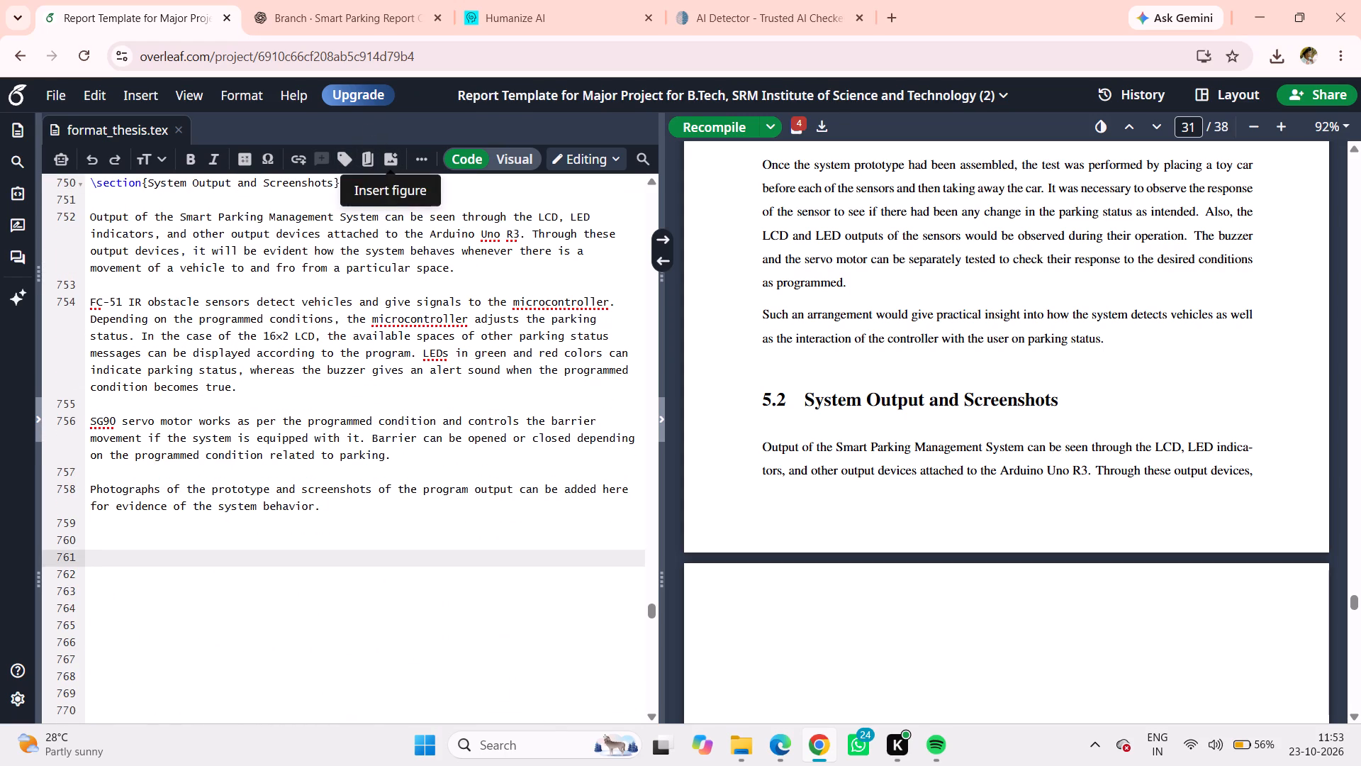
{"action": "scroll", "coordinate": [394, 250], "scroll_direction": "down", "scroll_amount": 2}
{"action": "left_click", "coordinate": [391, 165]}
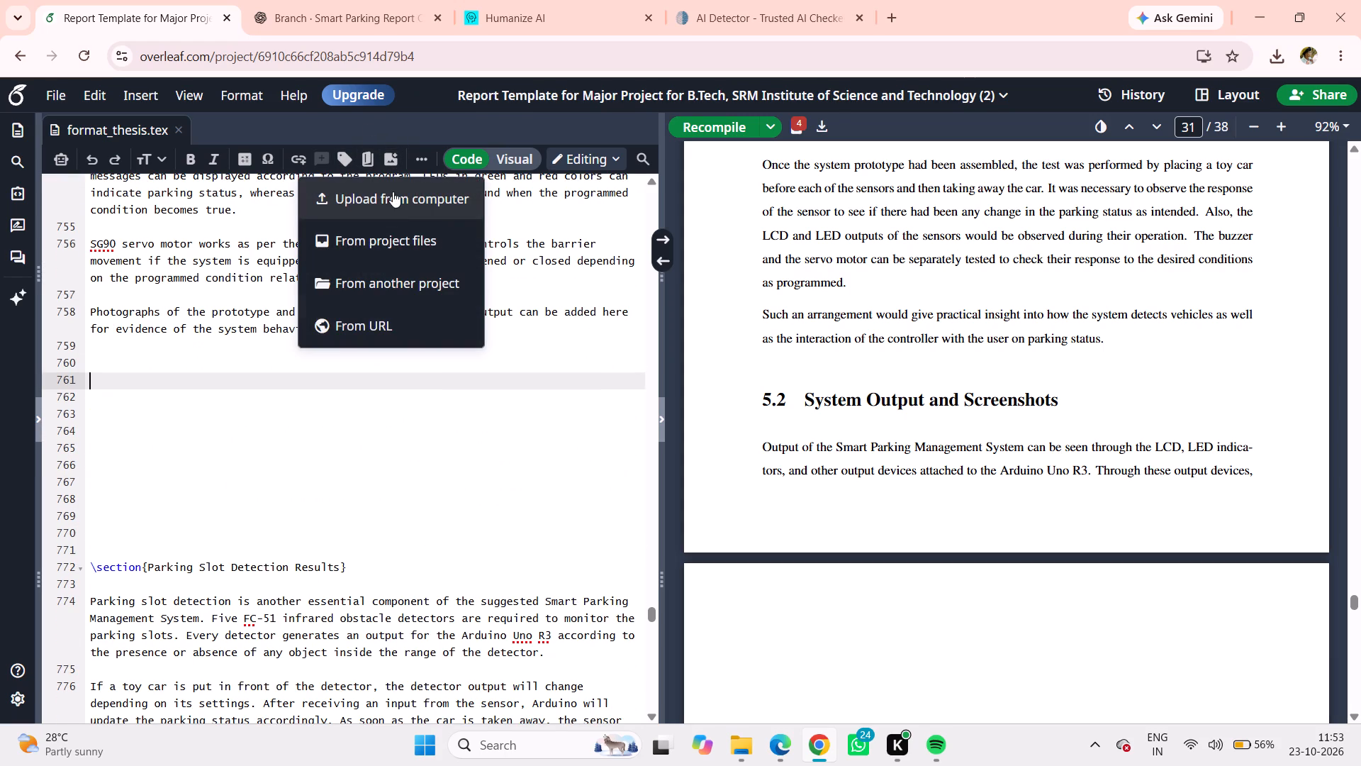
{"action": "left_click", "coordinate": [393, 191]}
{"action": "left_click", "coordinate": [646, 233]}
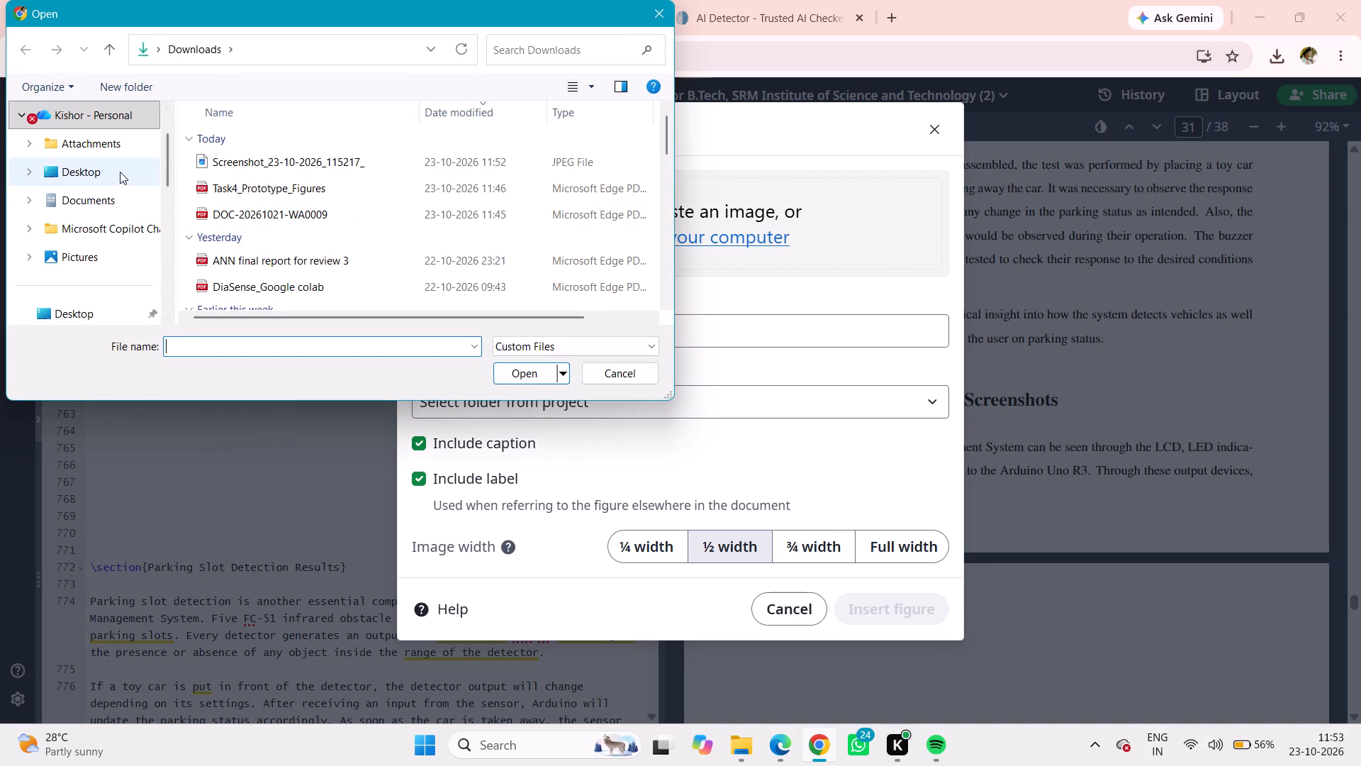
{"action": "left_click", "coordinate": [100, 246]}
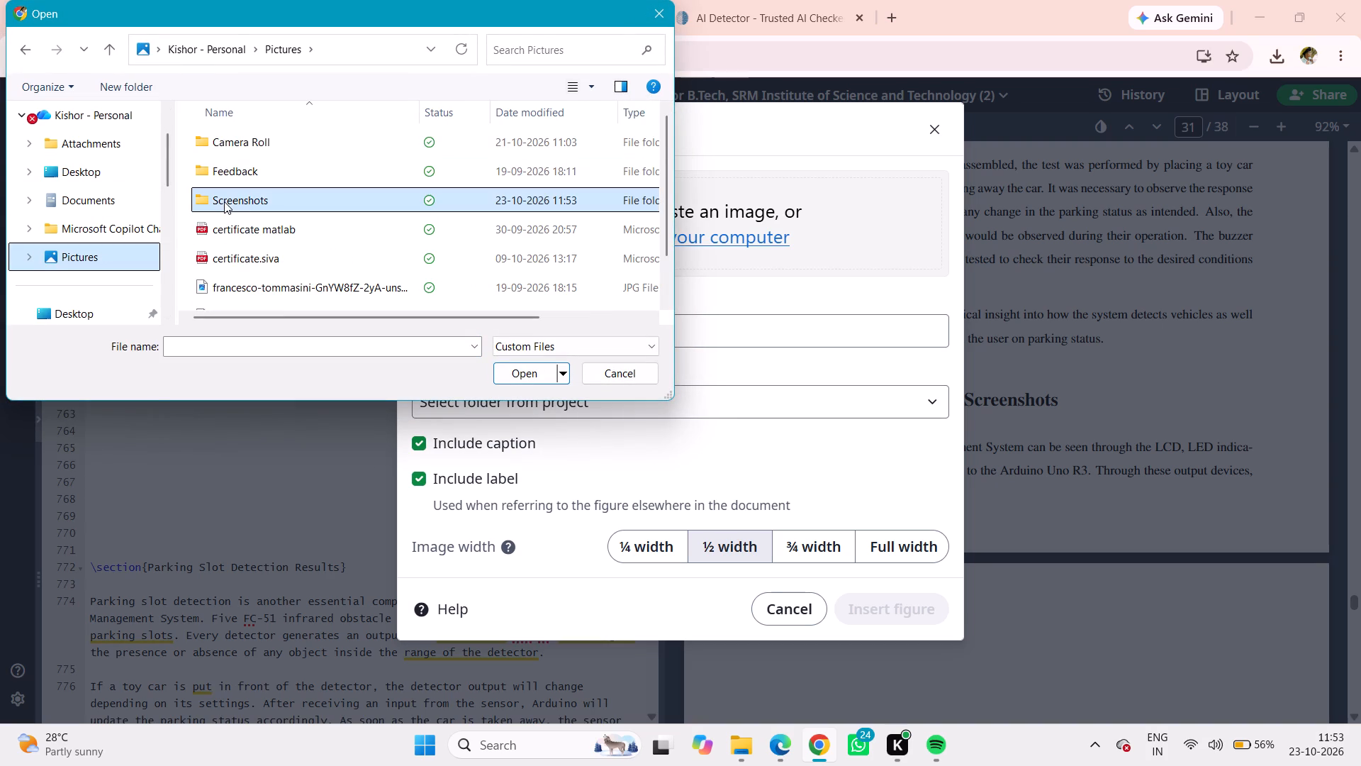
{"action": "left_click", "coordinate": [224, 201]}
{"action": "double_click", "coordinate": [324, 207]}
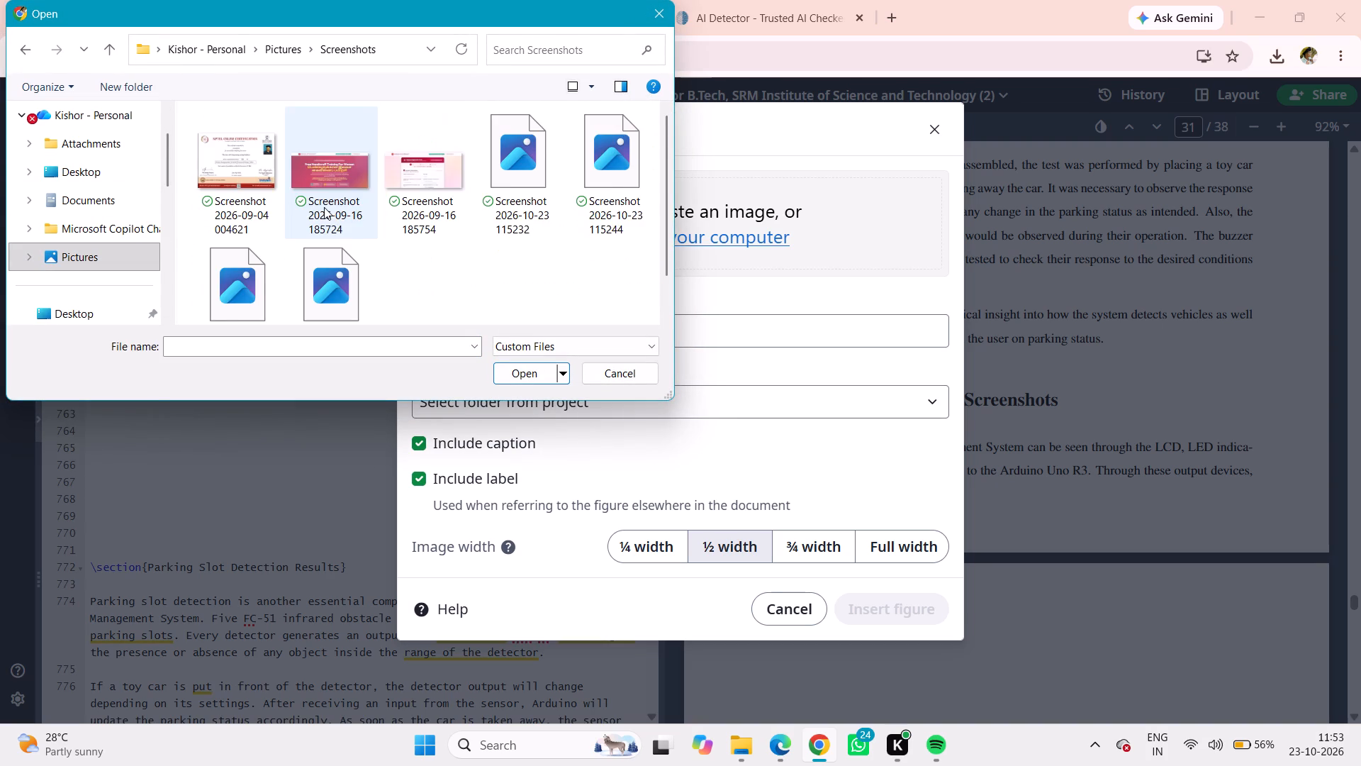
{"action": "scroll", "coordinate": [324, 207], "scroll_direction": "down", "scroll_amount": 1}
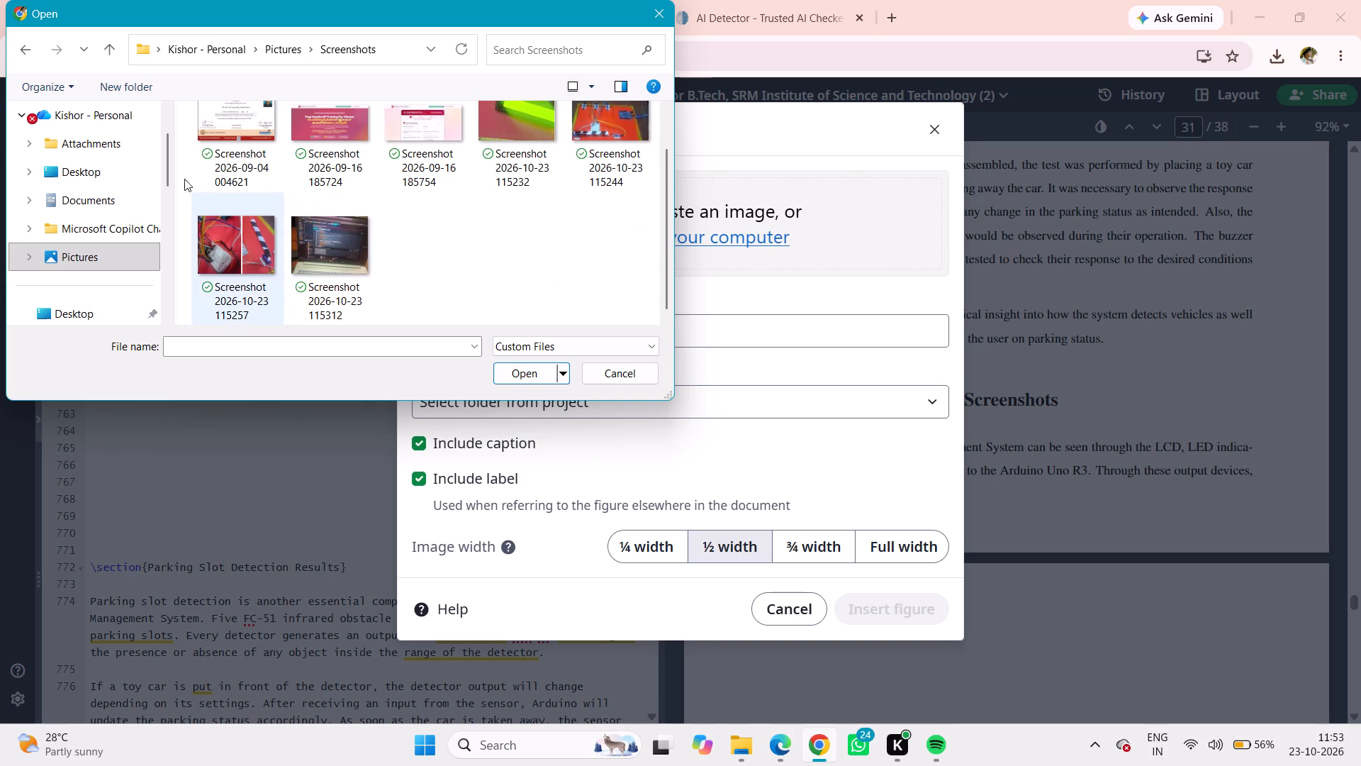
{"action": "scroll", "coordinate": [107, 252], "scroll_direction": "down", "scroll_amount": 1}
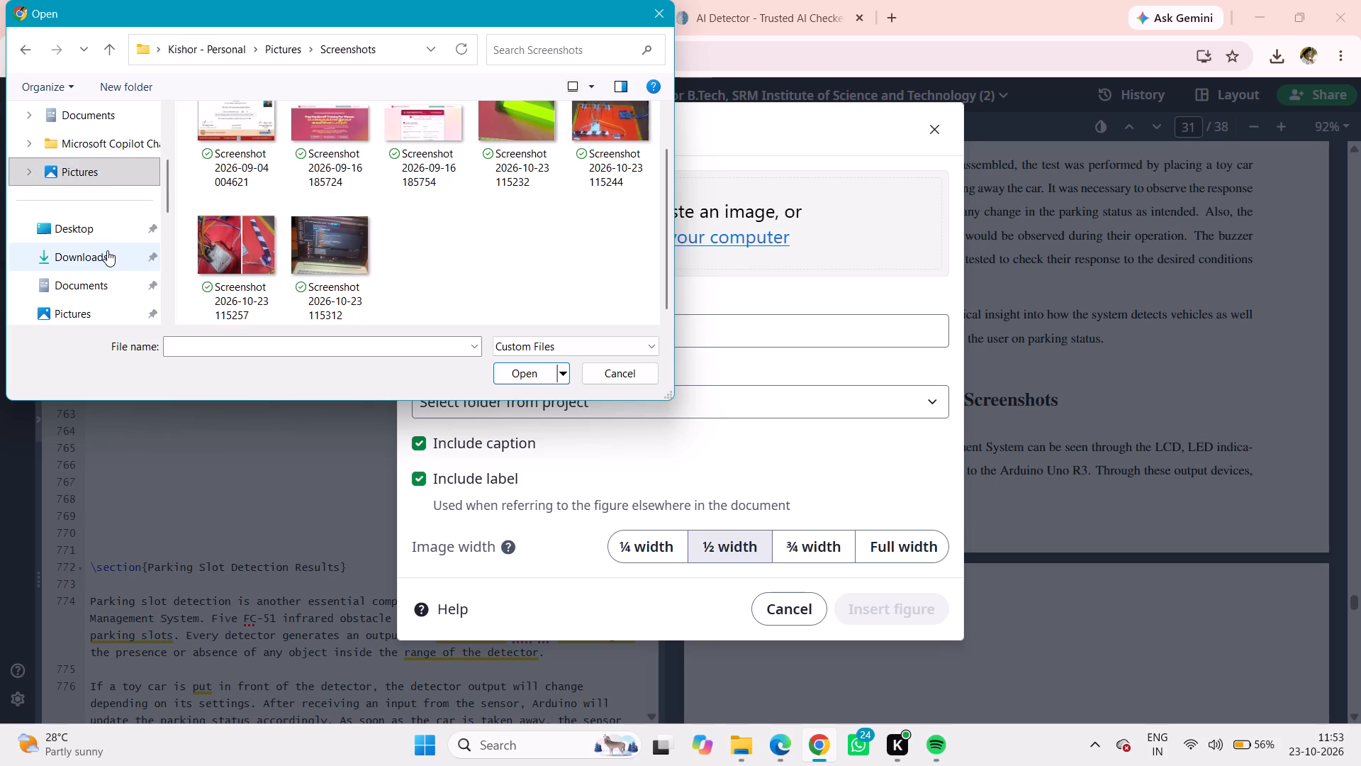
{"action": "left_click", "coordinate": [107, 250]}
{"action": "left_click", "coordinate": [228, 168]}
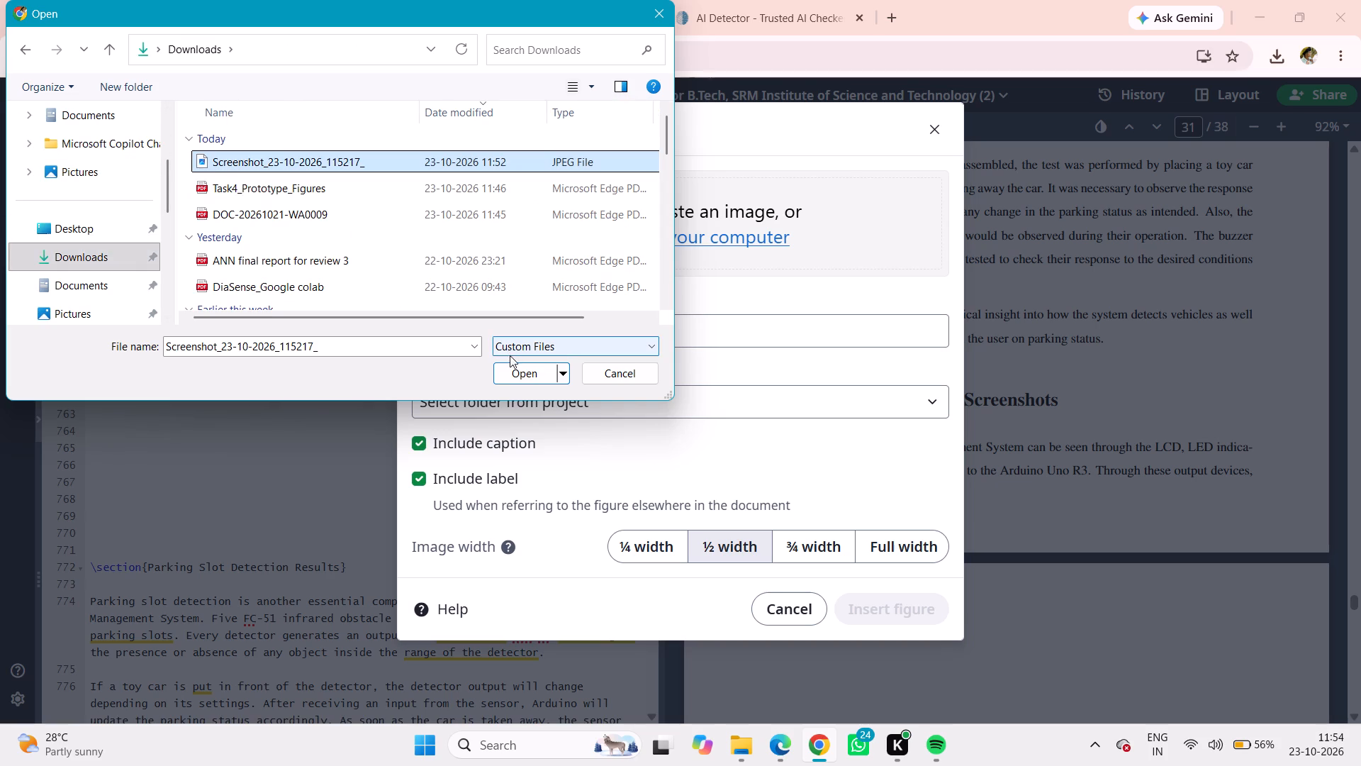
{"action": "left_click", "coordinate": [513, 366]}
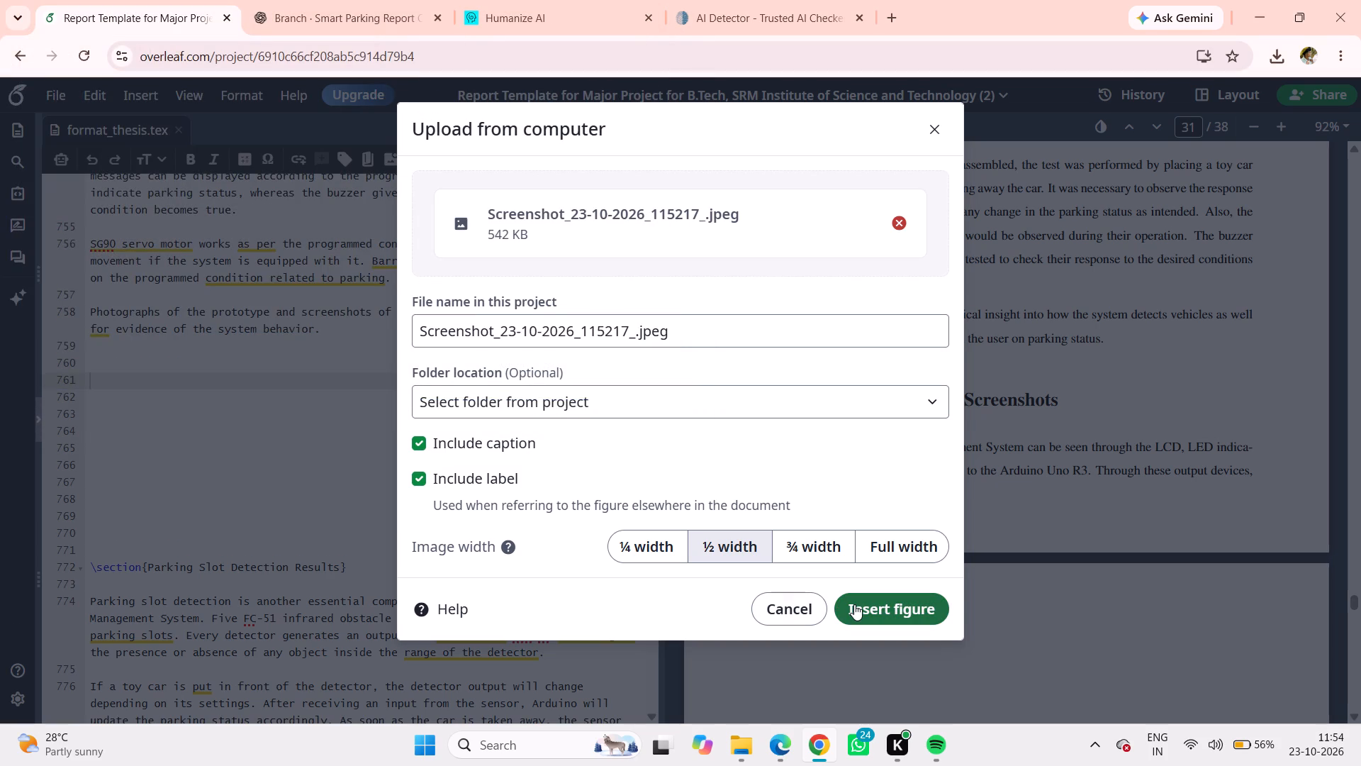
In the Task4_Prototype_Figures PDF in Edge, copy the Figure 5.1 caption text "Complete view of the smart parking prototype." without its figure number.
{"action": "left_click", "coordinate": [773, 761]}
{"action": "scroll", "coordinate": [641, 438], "scroll_direction": "up", "scroll_amount": 13}
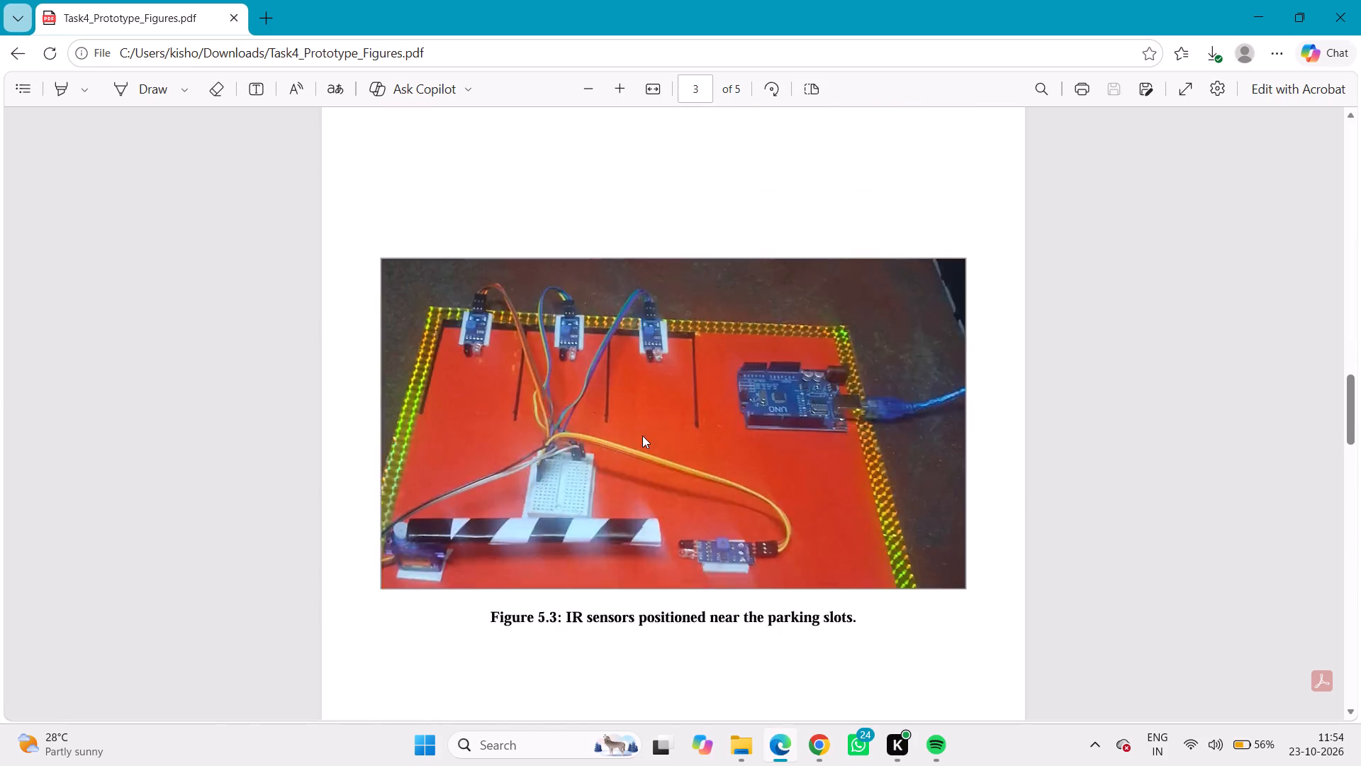
{"action": "scroll", "coordinate": [642, 435], "scroll_direction": "up", "scroll_amount": 20}
{"action": "scroll", "coordinate": [642, 435], "scroll_direction": "up", "scroll_amount": 10}
{"action": "scroll", "coordinate": [649, 456], "scroll_direction": "down", "scroll_amount": 7}
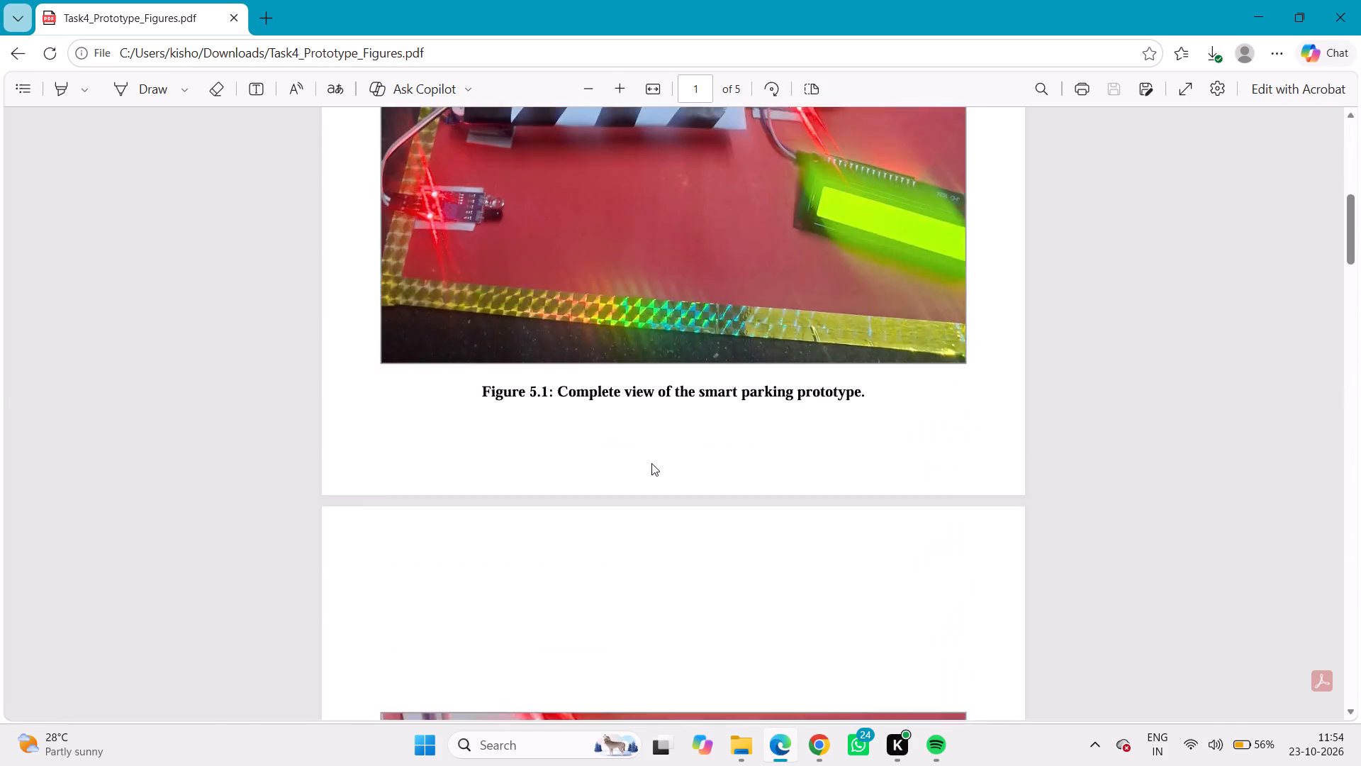
{"action": "scroll", "coordinate": [651, 463], "scroll_direction": "down", "scroll_amount": 20}
{"action": "scroll", "coordinate": [651, 463], "scroll_direction": "down", "scroll_amount": 12}
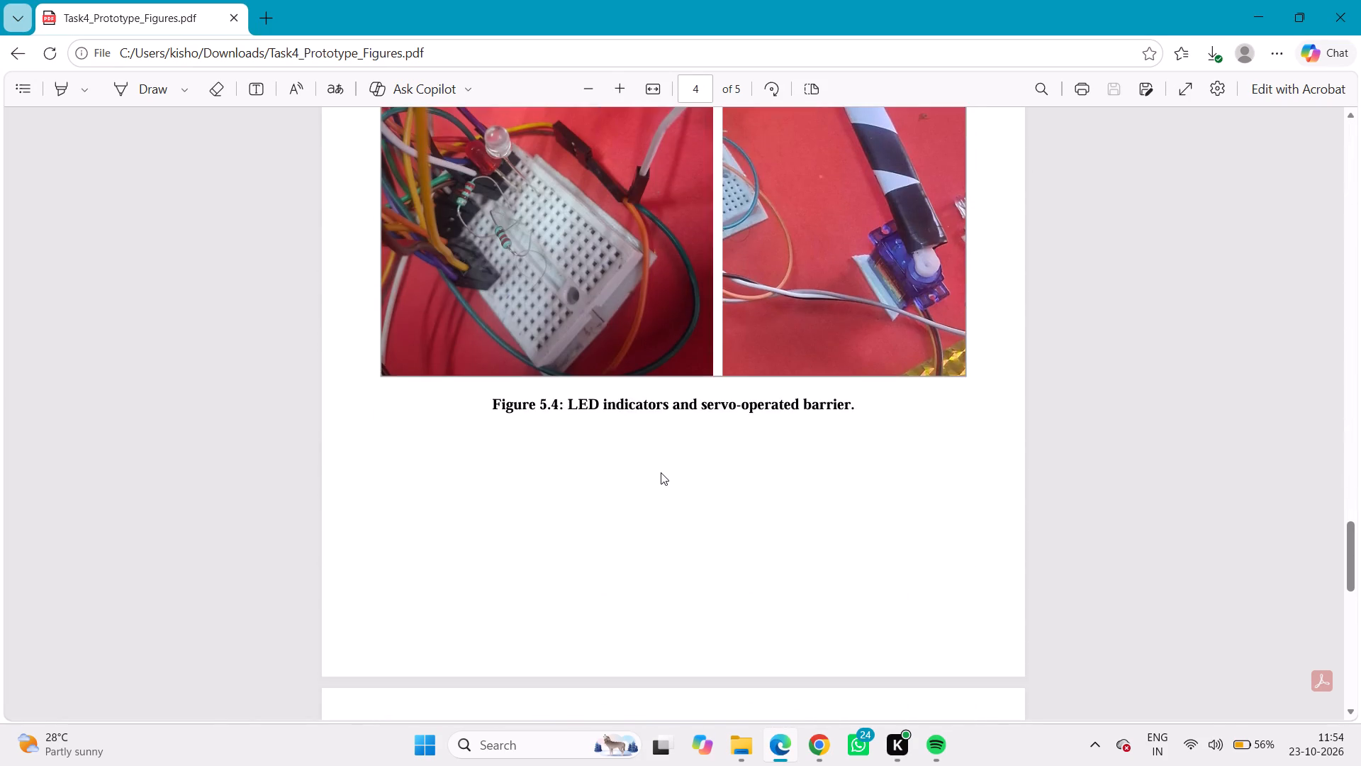
{"action": "scroll", "coordinate": [661, 472], "scroll_direction": "down", "scroll_amount": 13}
{"action": "scroll", "coordinate": [660, 472], "scroll_direction": "up", "scroll_amount": 5}
{"action": "scroll", "coordinate": [660, 472], "scroll_direction": "down", "scroll_amount": 1}
{"action": "scroll", "coordinate": [660, 472], "scroll_direction": "up", "scroll_amount": 17}
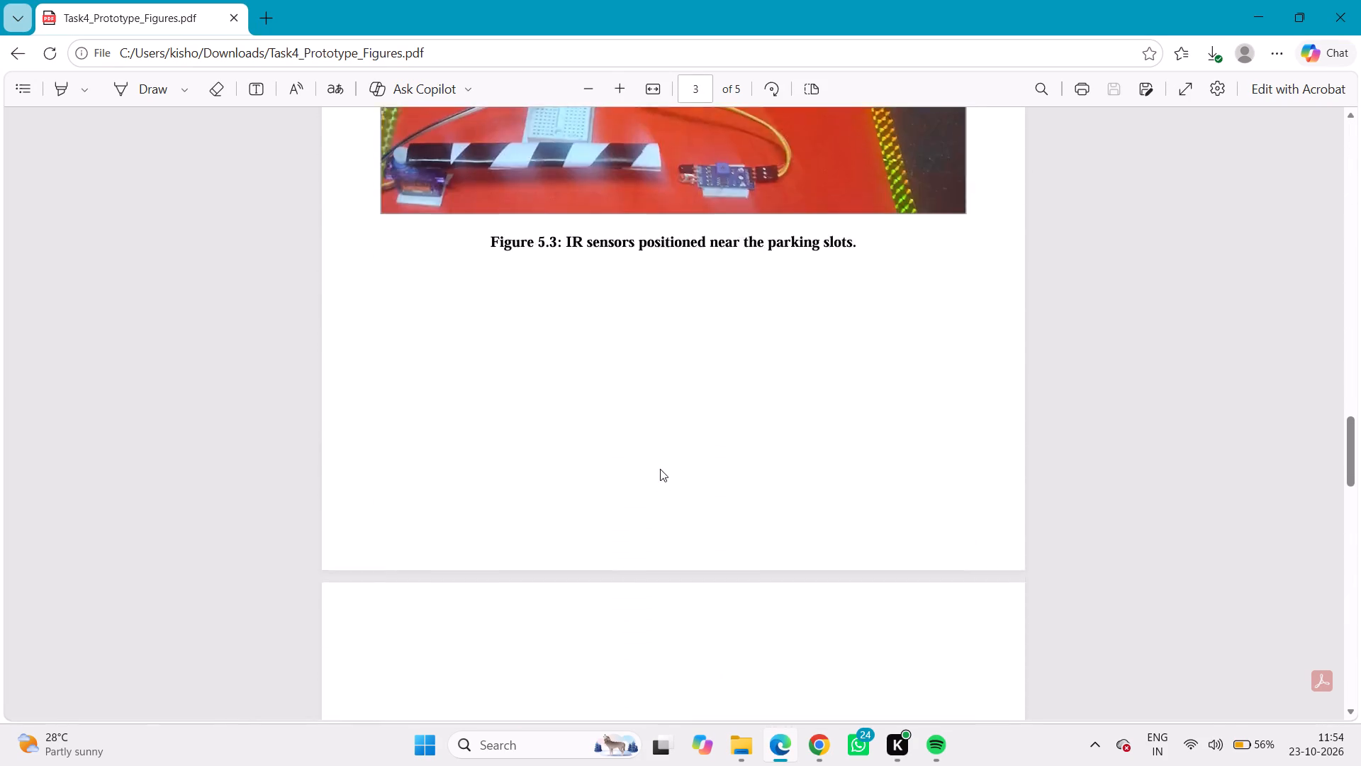
{"action": "scroll", "coordinate": [660, 469], "scroll_direction": "up", "scroll_amount": 20}
{"action": "scroll", "coordinate": [660, 469], "scroll_direction": "up", "scroll_amount": 4}
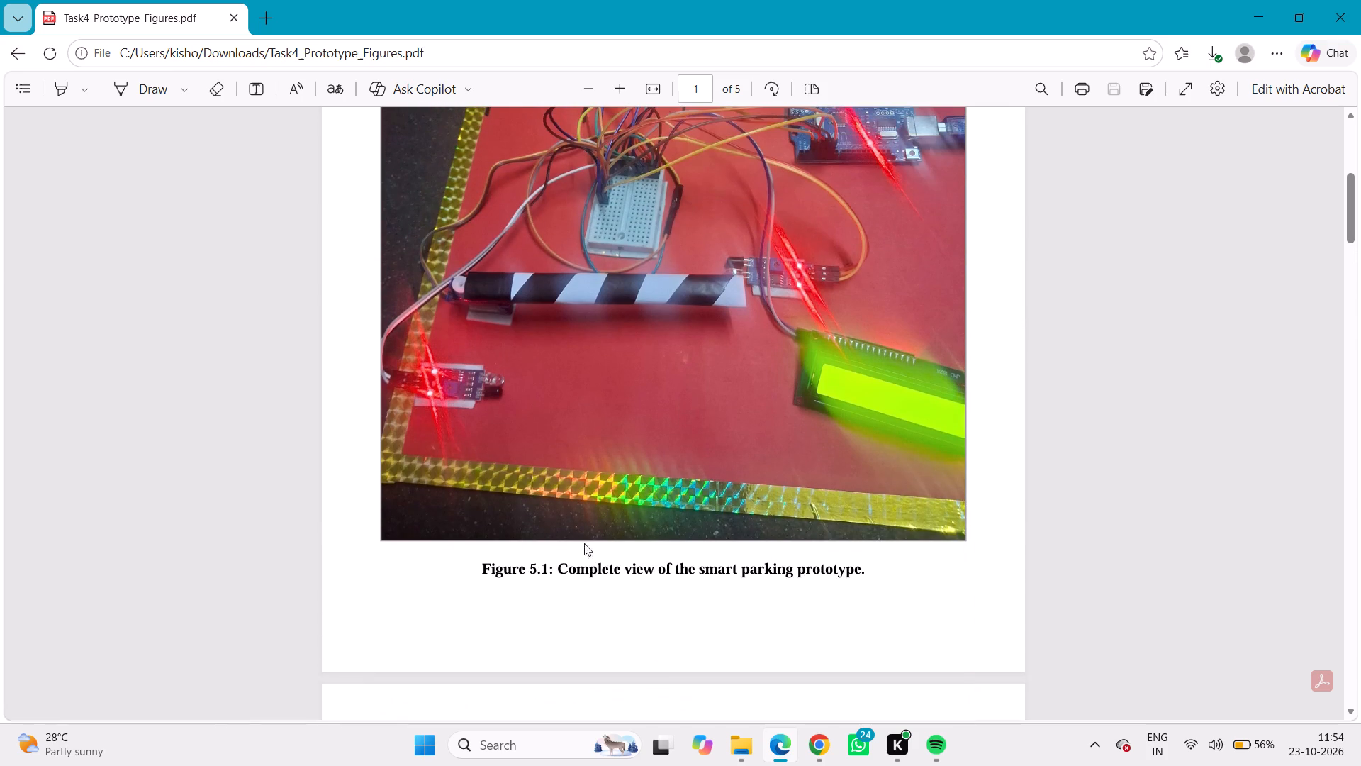
{"action": "left_click_drag", "start_coordinate": [560, 571], "coordinate": [642, 561]}
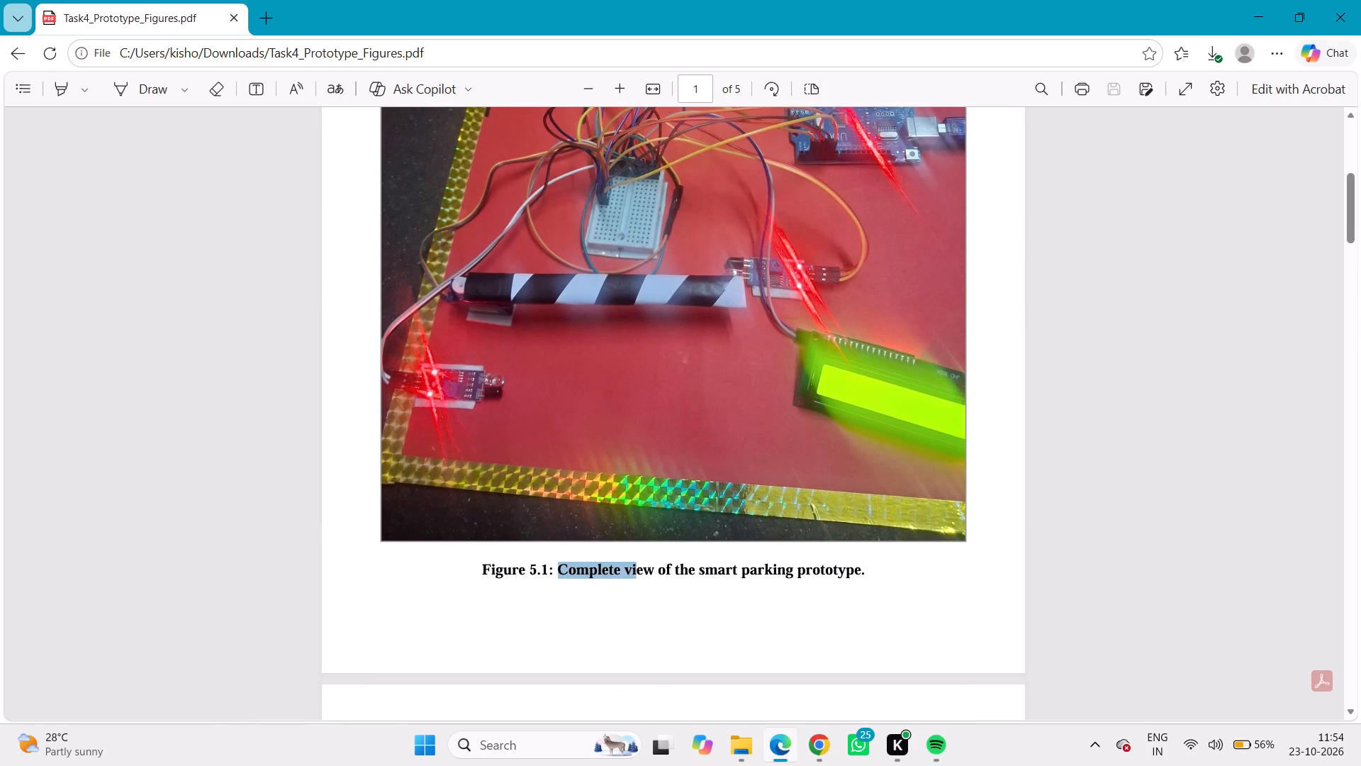
{"action": "left_click_drag", "start_coordinate": [642, 561], "coordinate": [867, 557]}
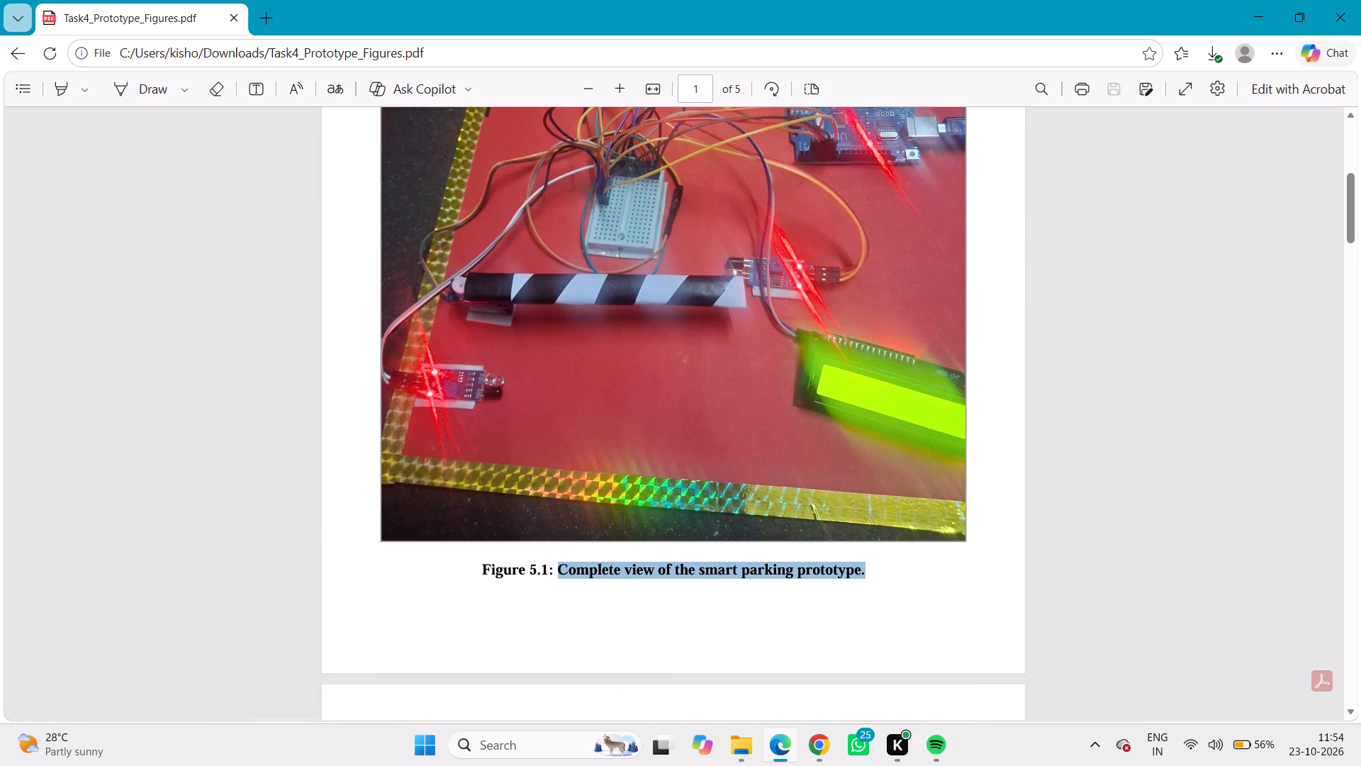
{"action": "key", "text": "ctrl+c"}
Back in Overleaf, insert the uploaded figure and caption it "Complete view of the smart parking prototype", without the line break and full stop.
{"action": "key", "text": "alt+Tab"}
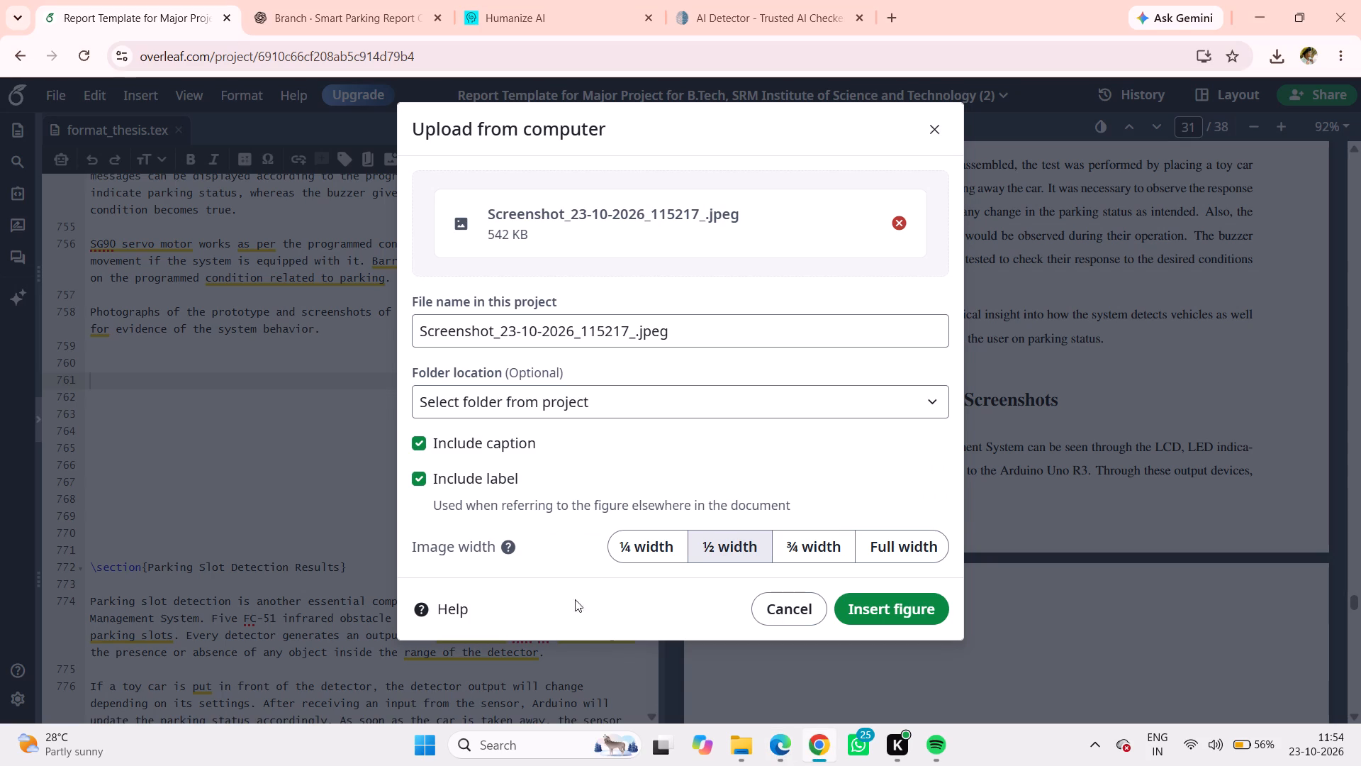
{"action": "left_click", "coordinate": [865, 614]}
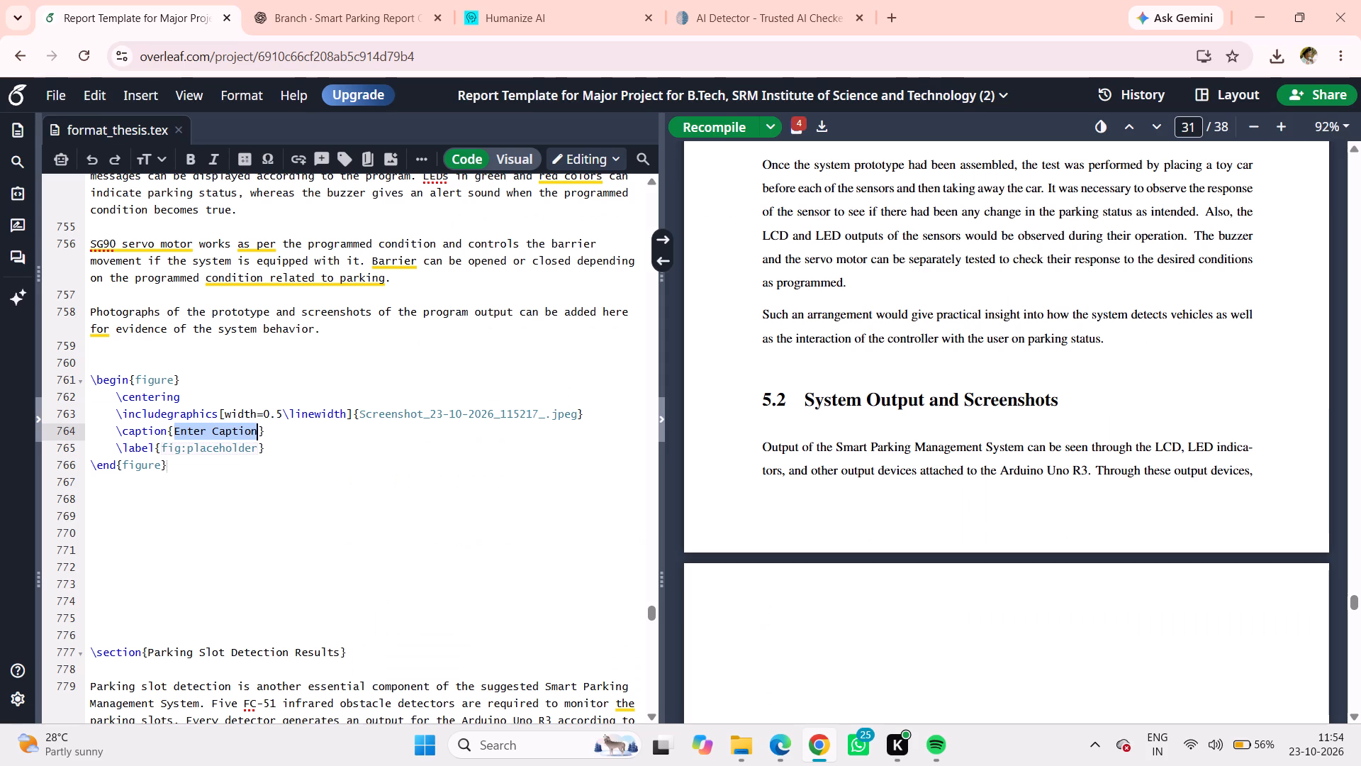
{"action": "key", "text": "ctrl+v"}
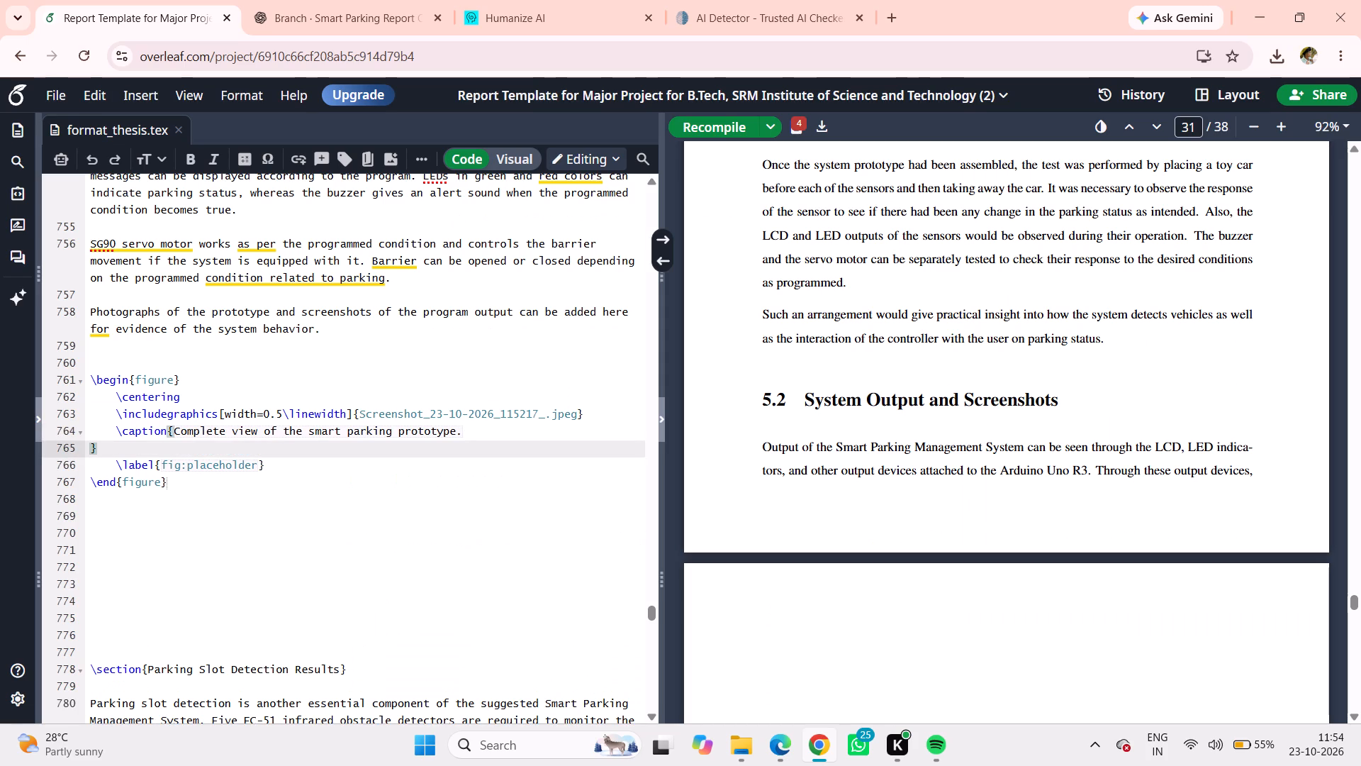
{"action": "key", "text": "BackSpace"}
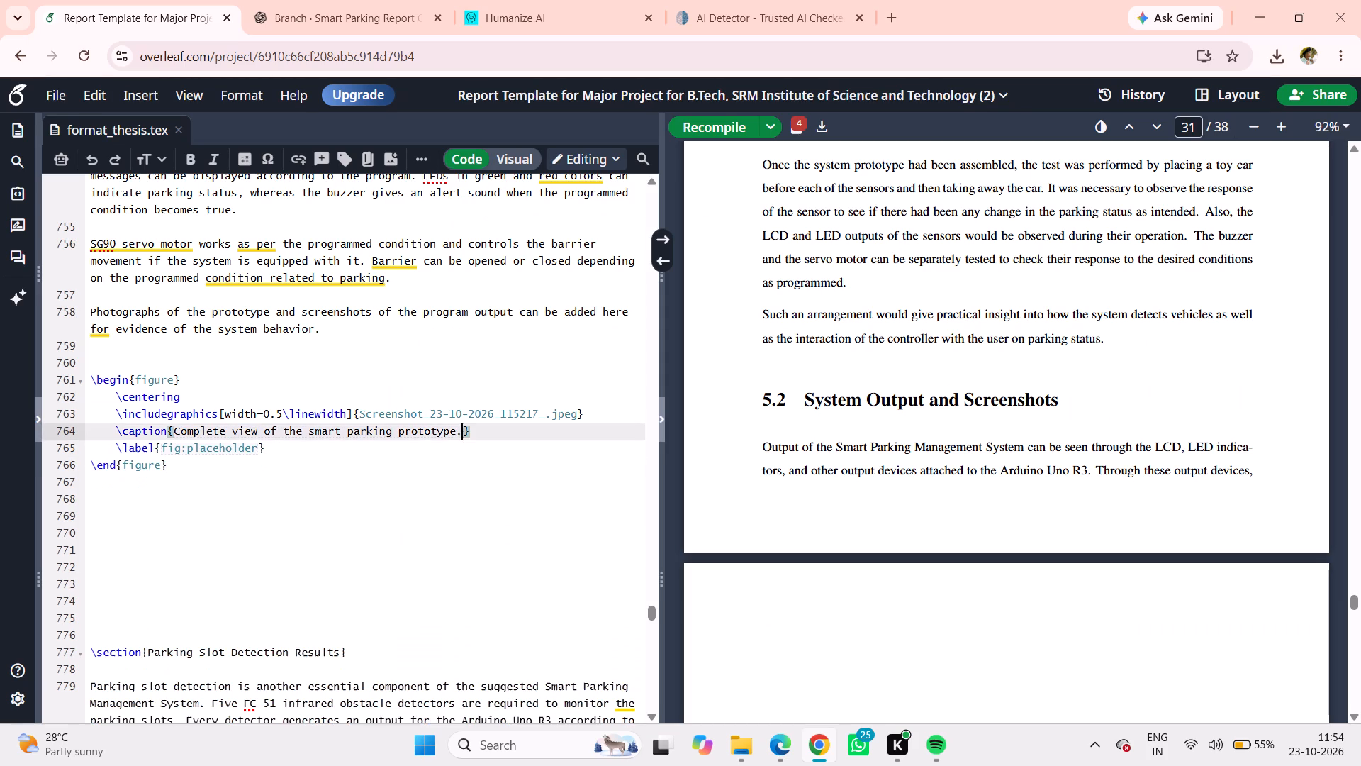
{"action": "key", "text": "BackSpace"}
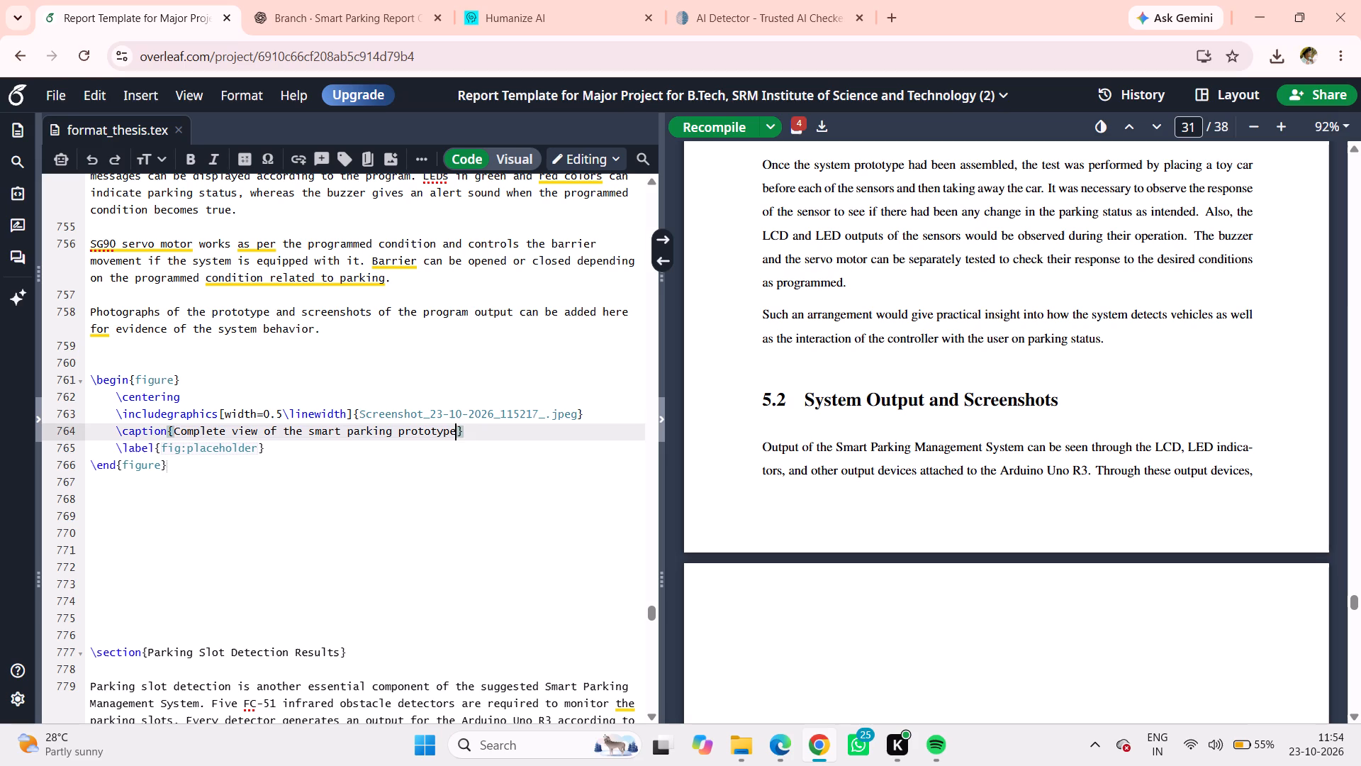
Set the inserted figure's width to 1\linewidth and recompile the report.
{"action": "left_click", "coordinate": [283, 416]}
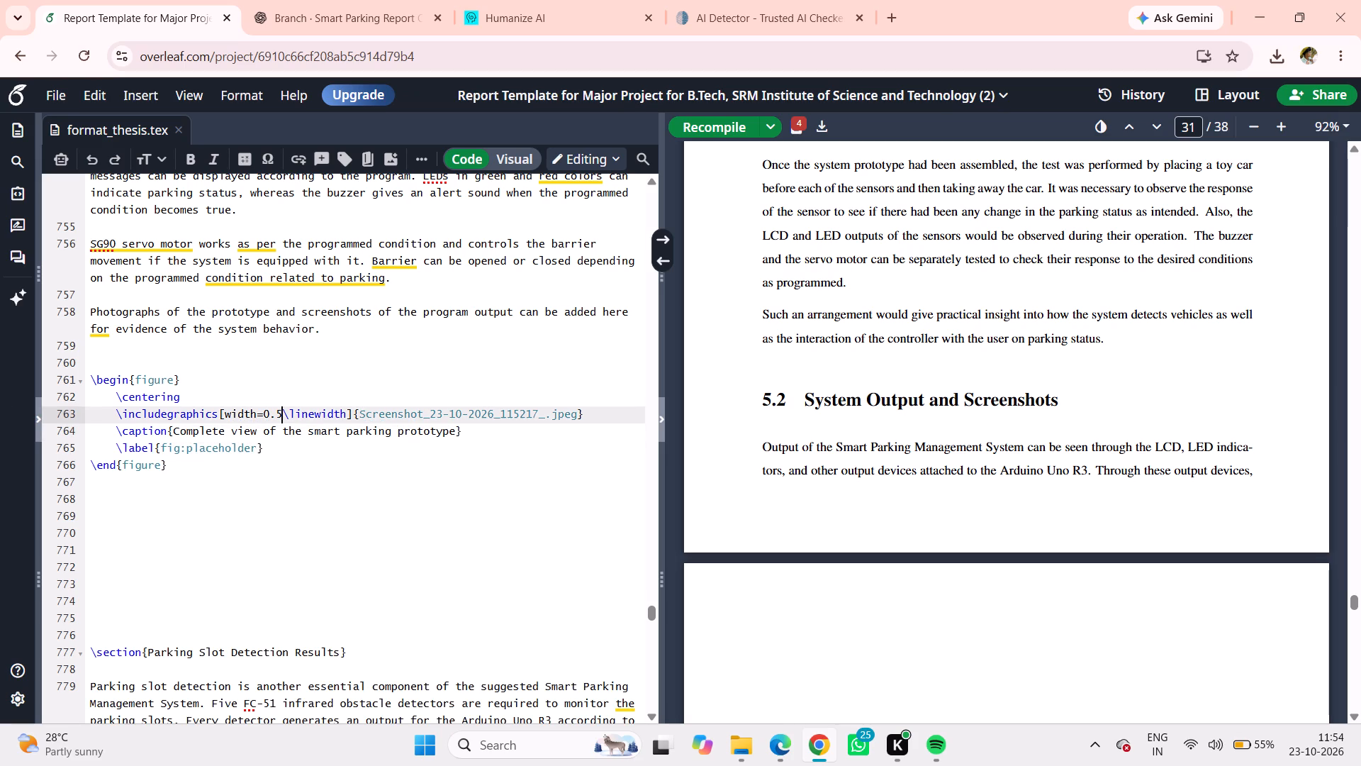
{"action": "key", "text": "BackSpace"}
{"action": "key", "text": "BackSpace"}
{"action": "key", "text": "BackSpace"}
{"action": "key", "text": "1"}
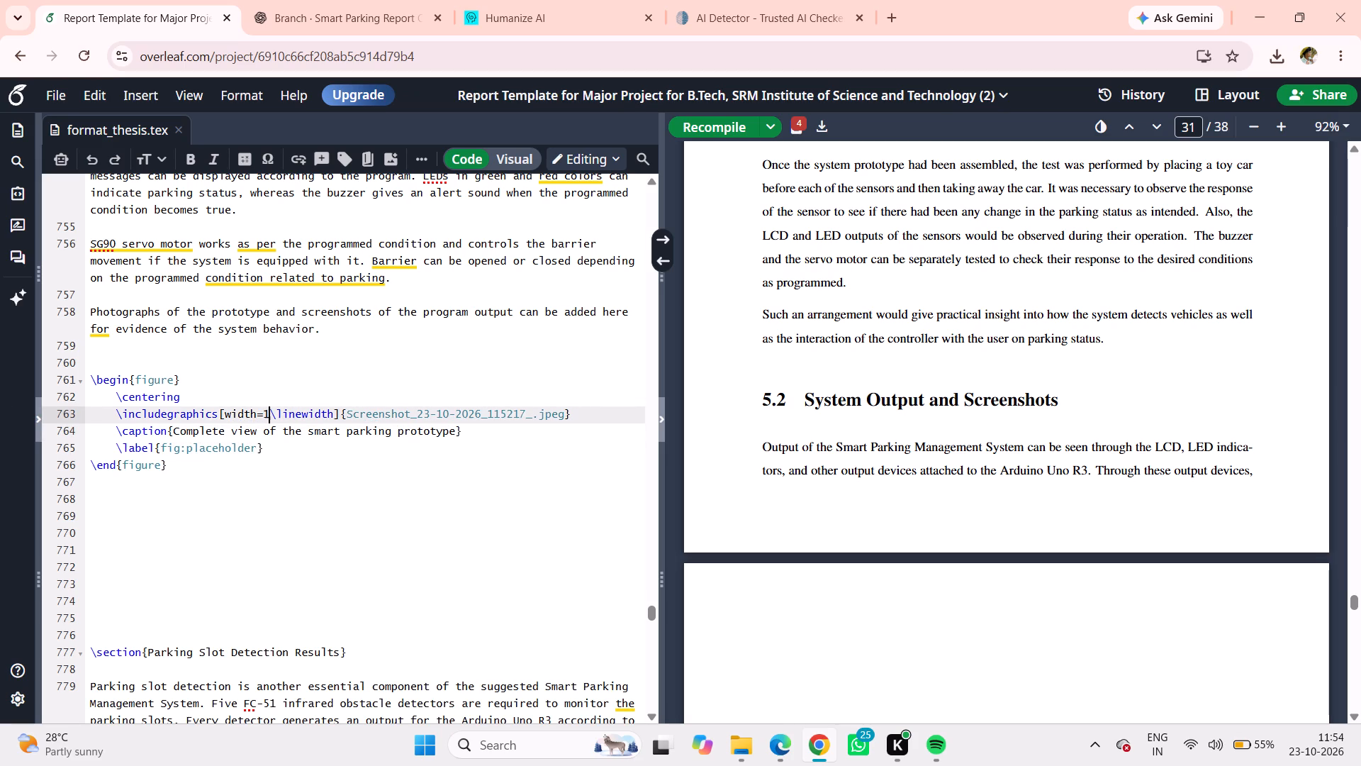
{"action": "left_click", "coordinate": [684, 133]}
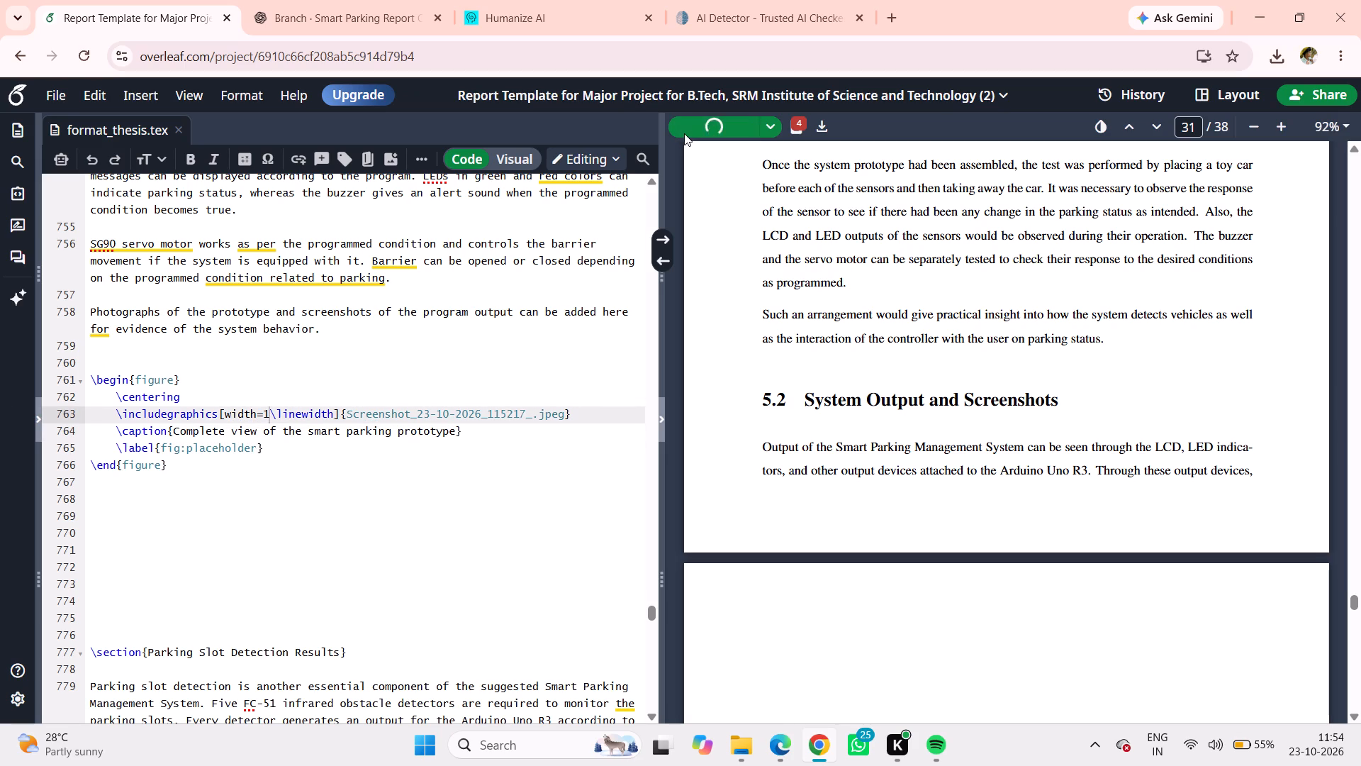
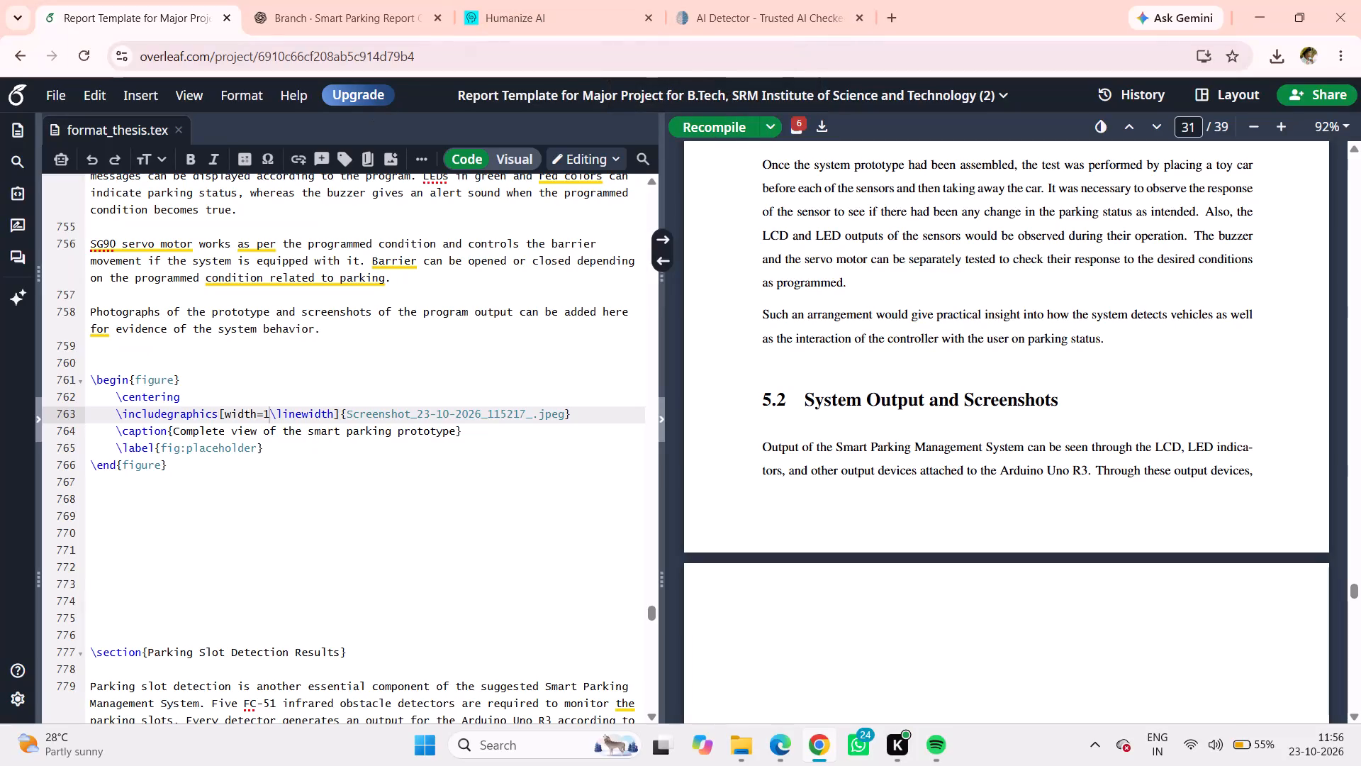
Examine the recompiled PDF preview from section 4.7 to section 5.4 to check where the prototype figure and its caption are placed.
{"action": "scroll", "coordinate": [707, 388], "scroll_direction": "down", "scroll_amount": 7}
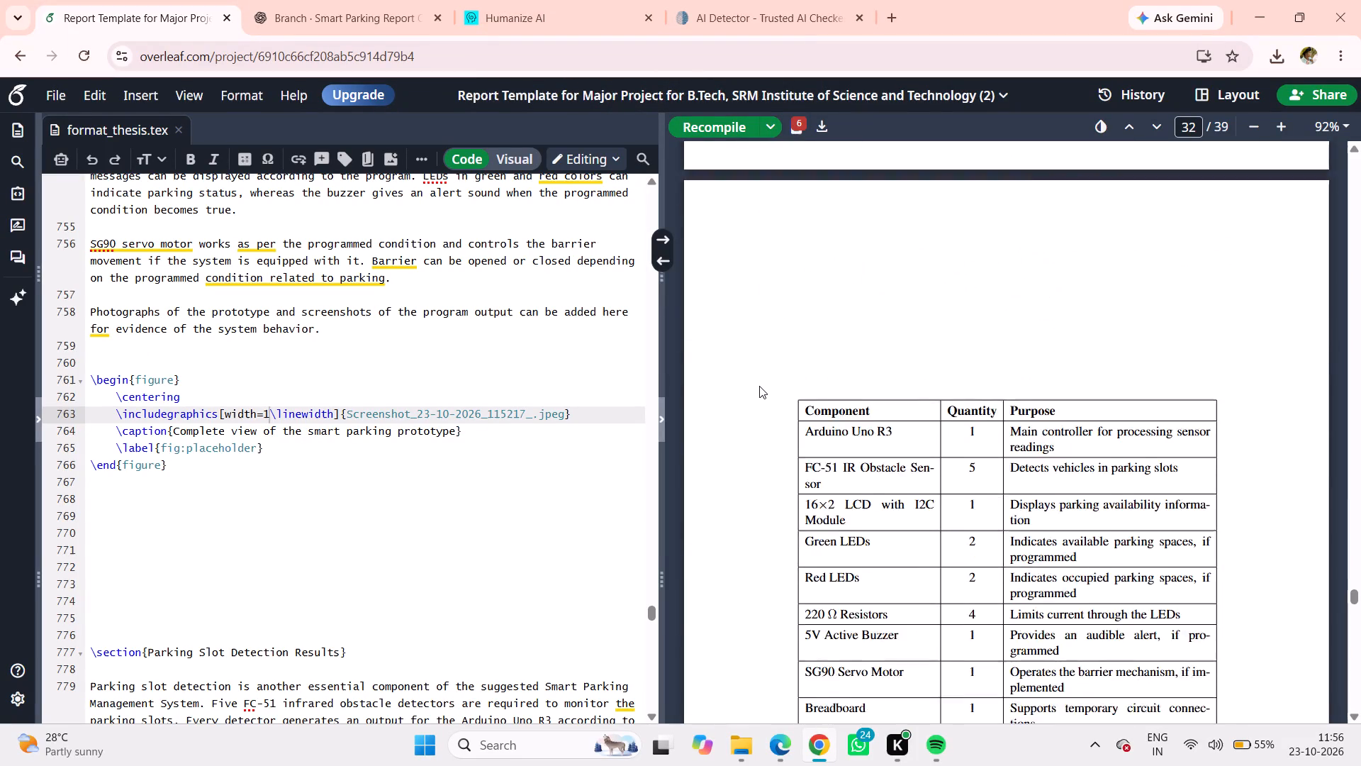
{"action": "scroll", "coordinate": [759, 386], "scroll_direction": "down", "scroll_amount": 11}
{"action": "scroll", "coordinate": [759, 386], "scroll_direction": "up", "scroll_amount": 3}
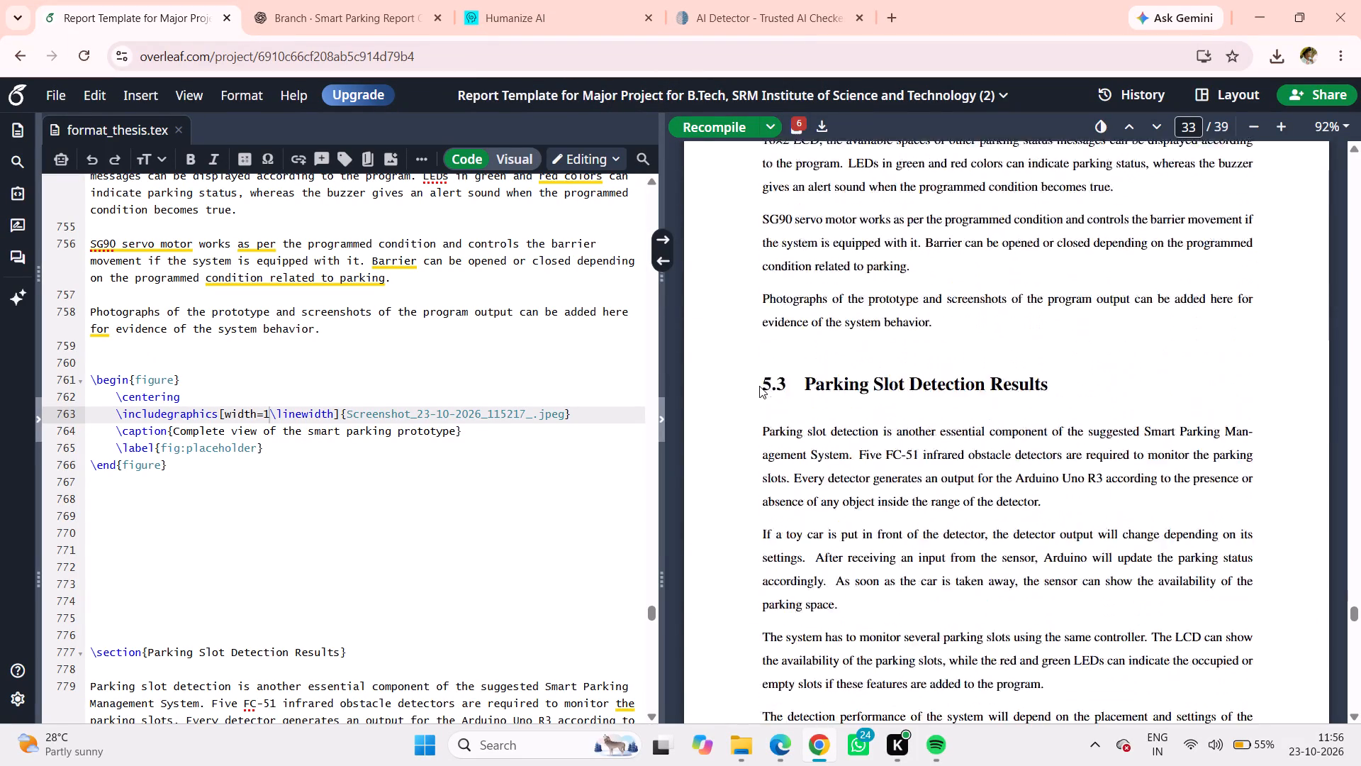
{"action": "scroll", "coordinate": [759, 386], "scroll_direction": "up", "scroll_amount": 20}
{"action": "scroll", "coordinate": [759, 386], "scroll_direction": "up", "scroll_amount": 9}
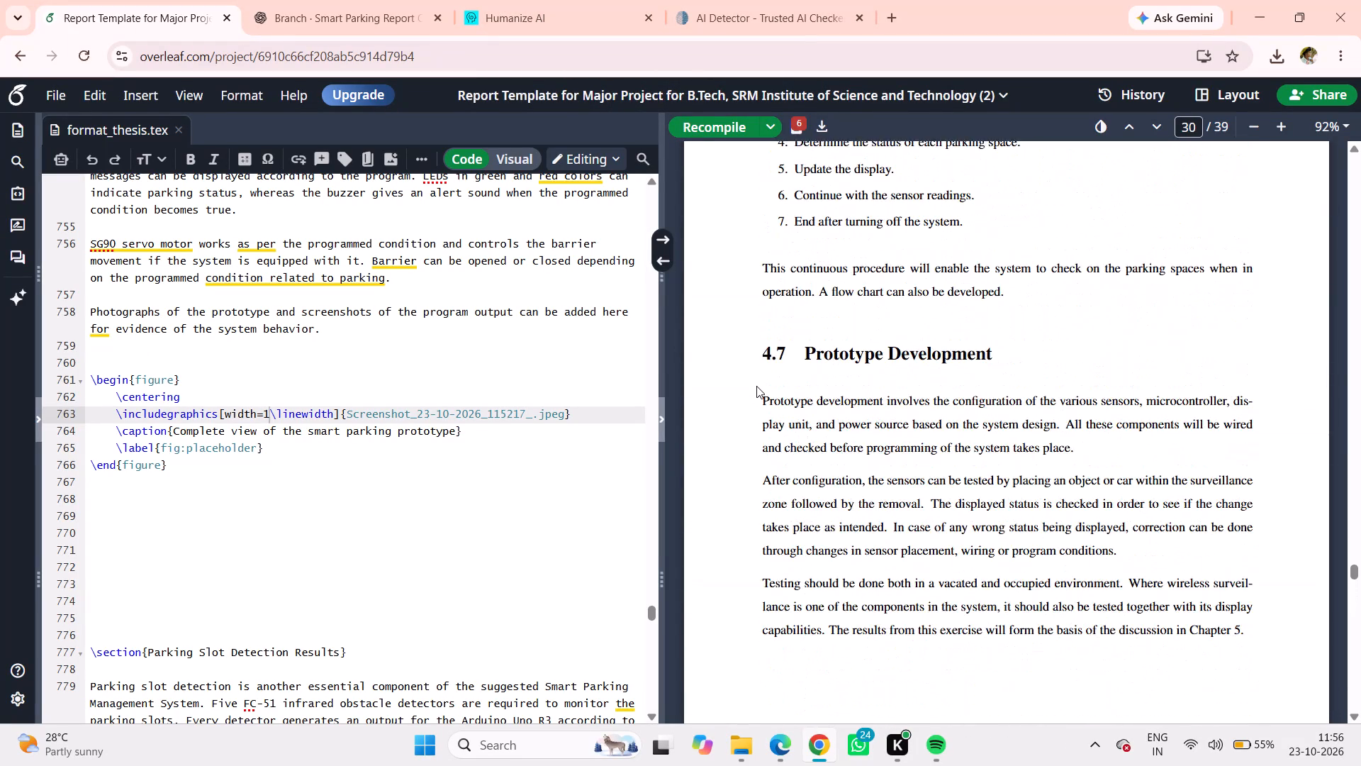
{"action": "scroll", "coordinate": [756, 387], "scroll_direction": "down", "scroll_amount": 19}
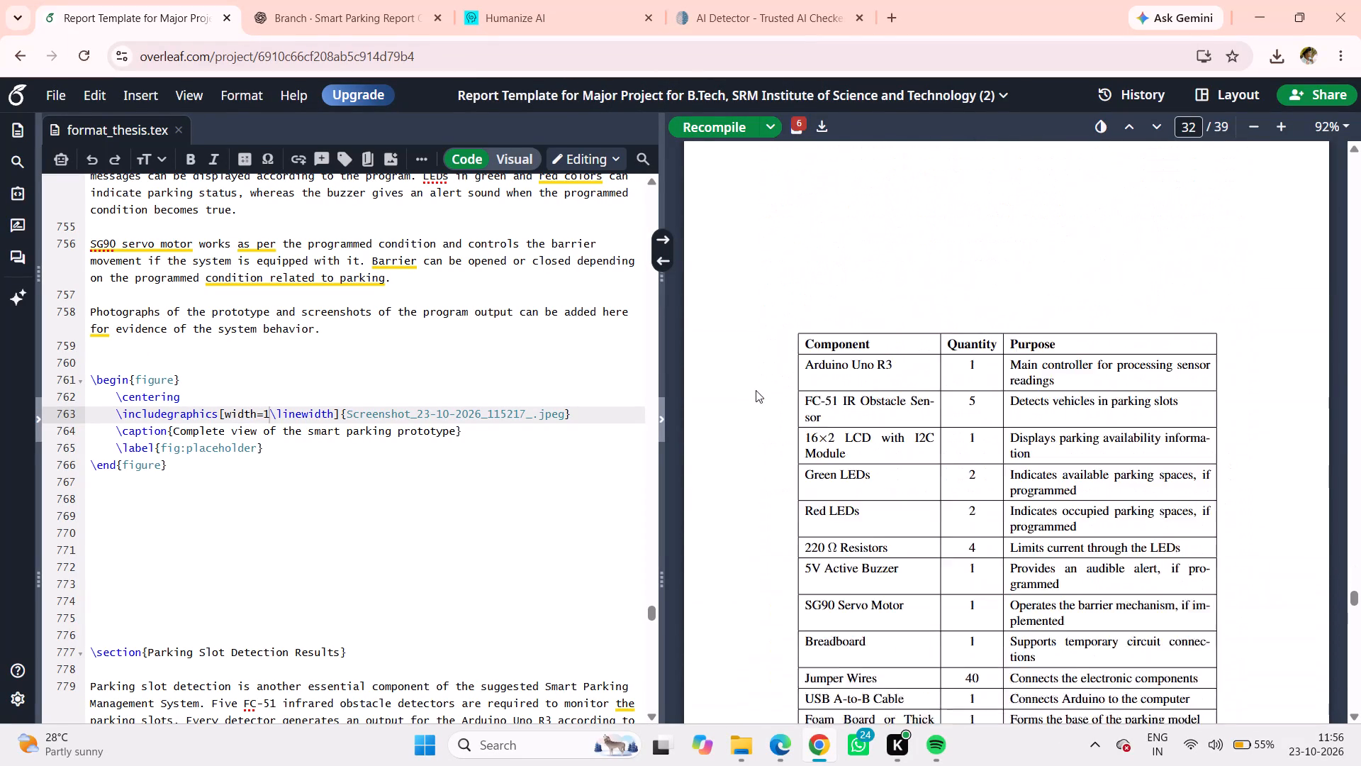
{"action": "scroll", "coordinate": [756, 390], "scroll_direction": "down", "scroll_amount": 19}
{"action": "scroll", "coordinate": [756, 390], "scroll_direction": "down", "scroll_amount": 4}
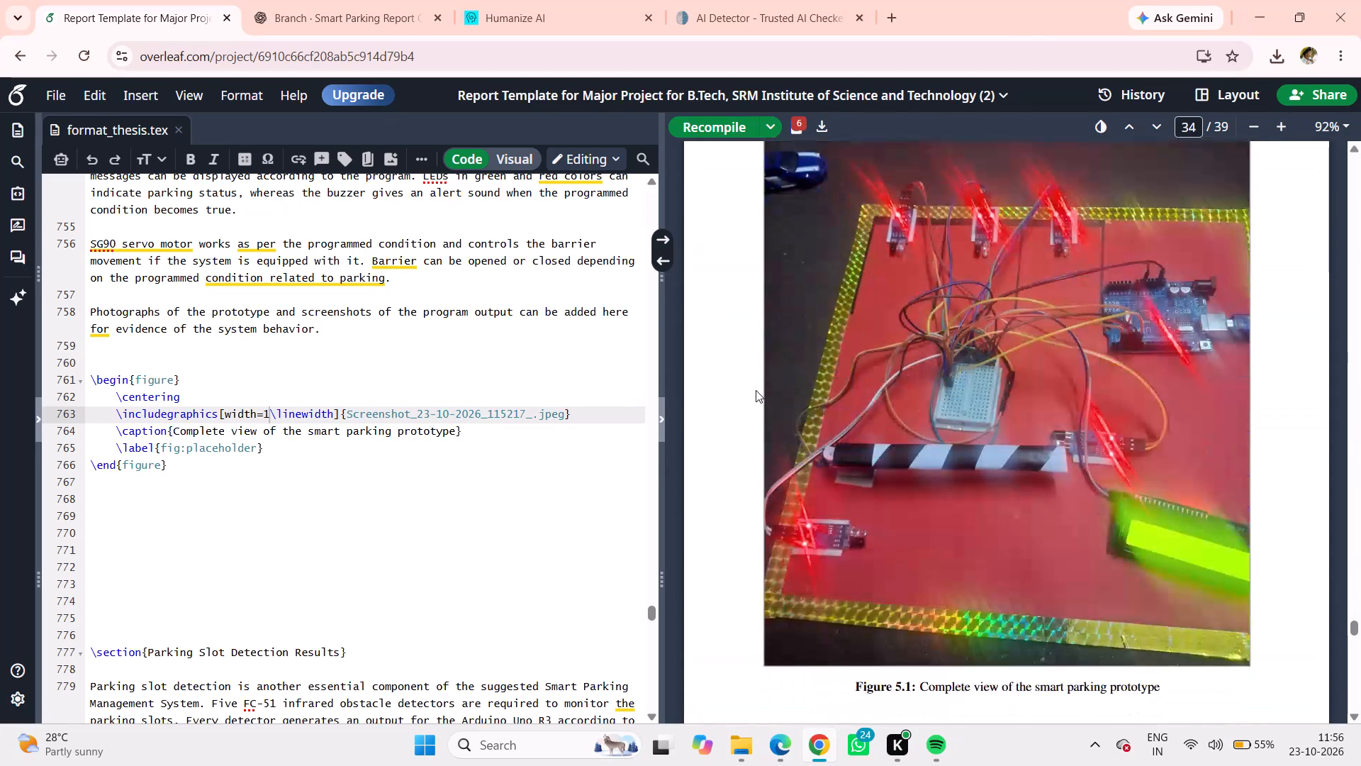
{"action": "scroll", "coordinate": [756, 390], "scroll_direction": "down", "scroll_amount": 1}
{"action": "scroll", "coordinate": [756, 390], "scroll_direction": "up", "scroll_amount": 11}
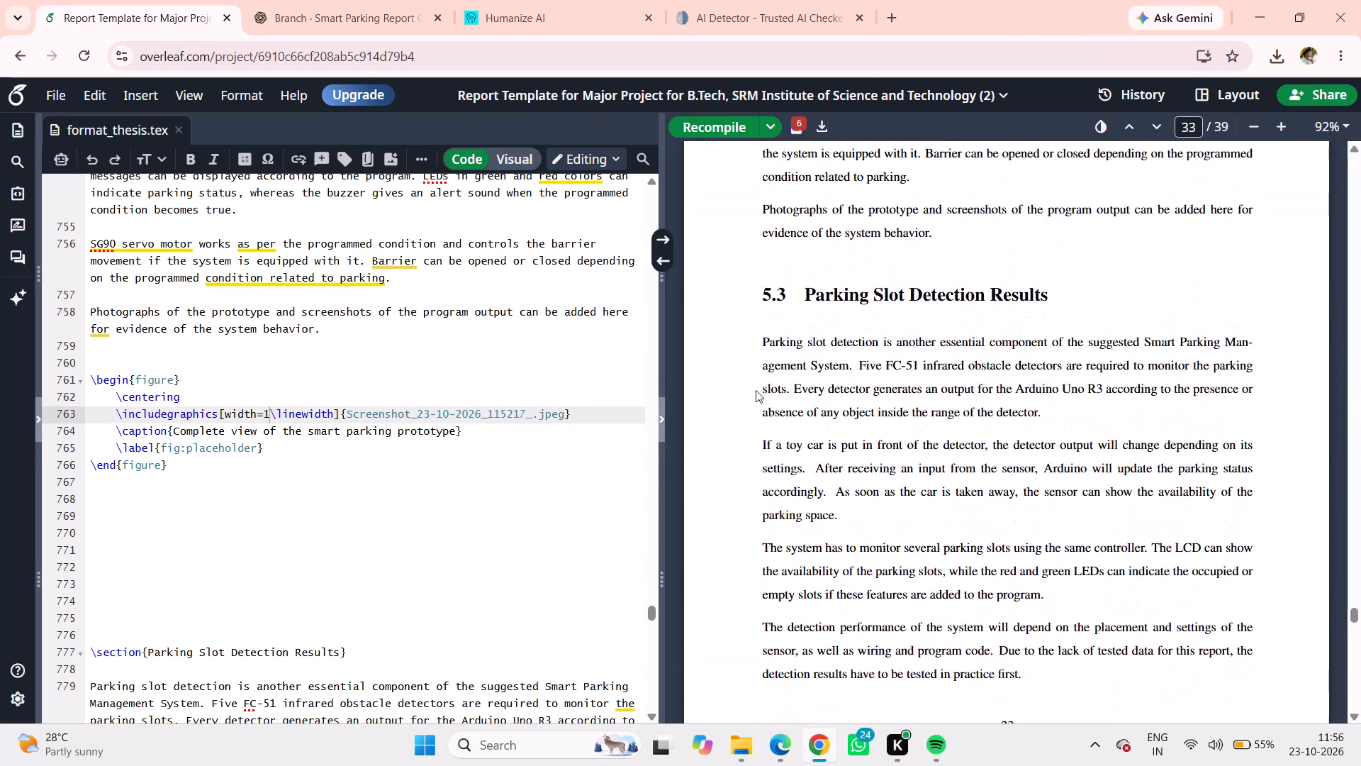
{"action": "scroll", "coordinate": [756, 390], "scroll_direction": "down", "scroll_amount": 17}
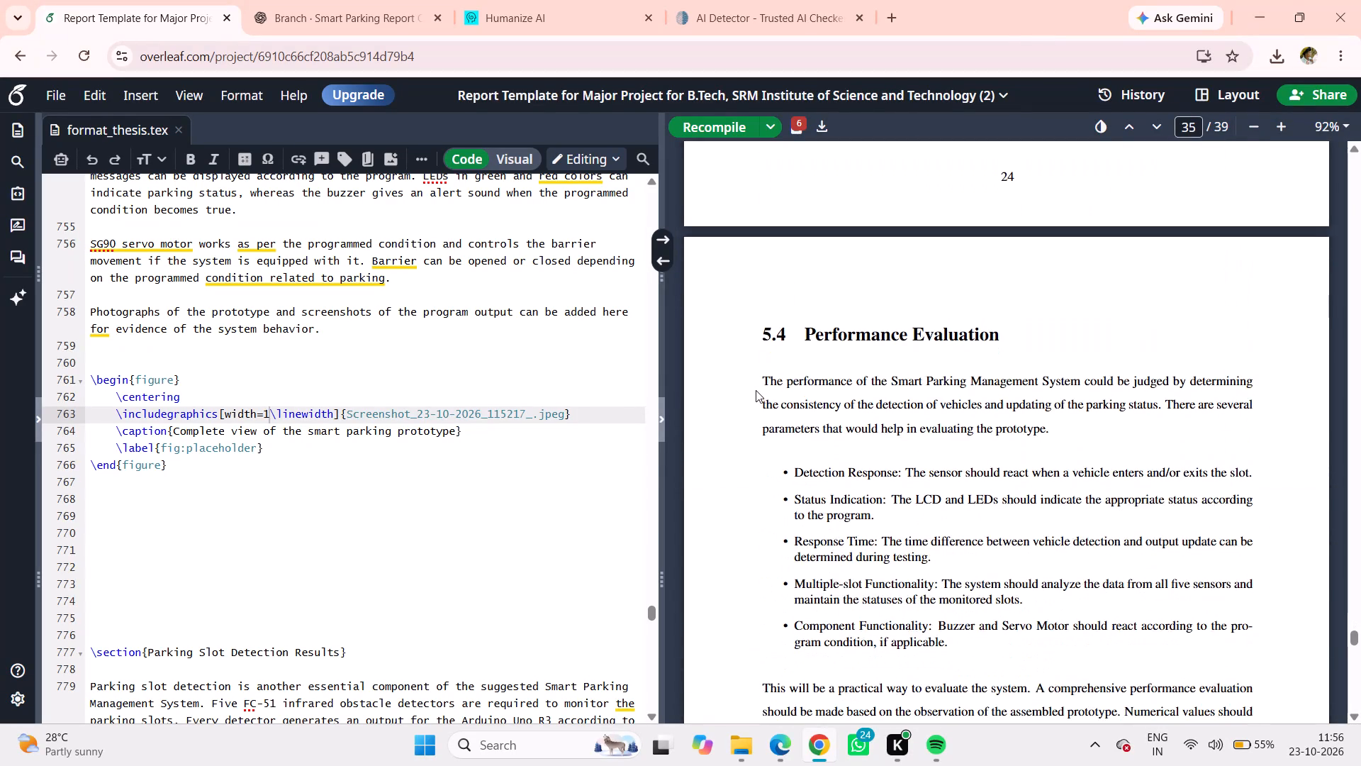
{"action": "scroll", "coordinate": [756, 390], "scroll_direction": "up", "scroll_amount": 4}
{"action": "scroll", "coordinate": [756, 390], "scroll_direction": "down", "scroll_amount": 4}
{"action": "scroll", "coordinate": [756, 390], "scroll_direction": "up", "scroll_amount": 5}
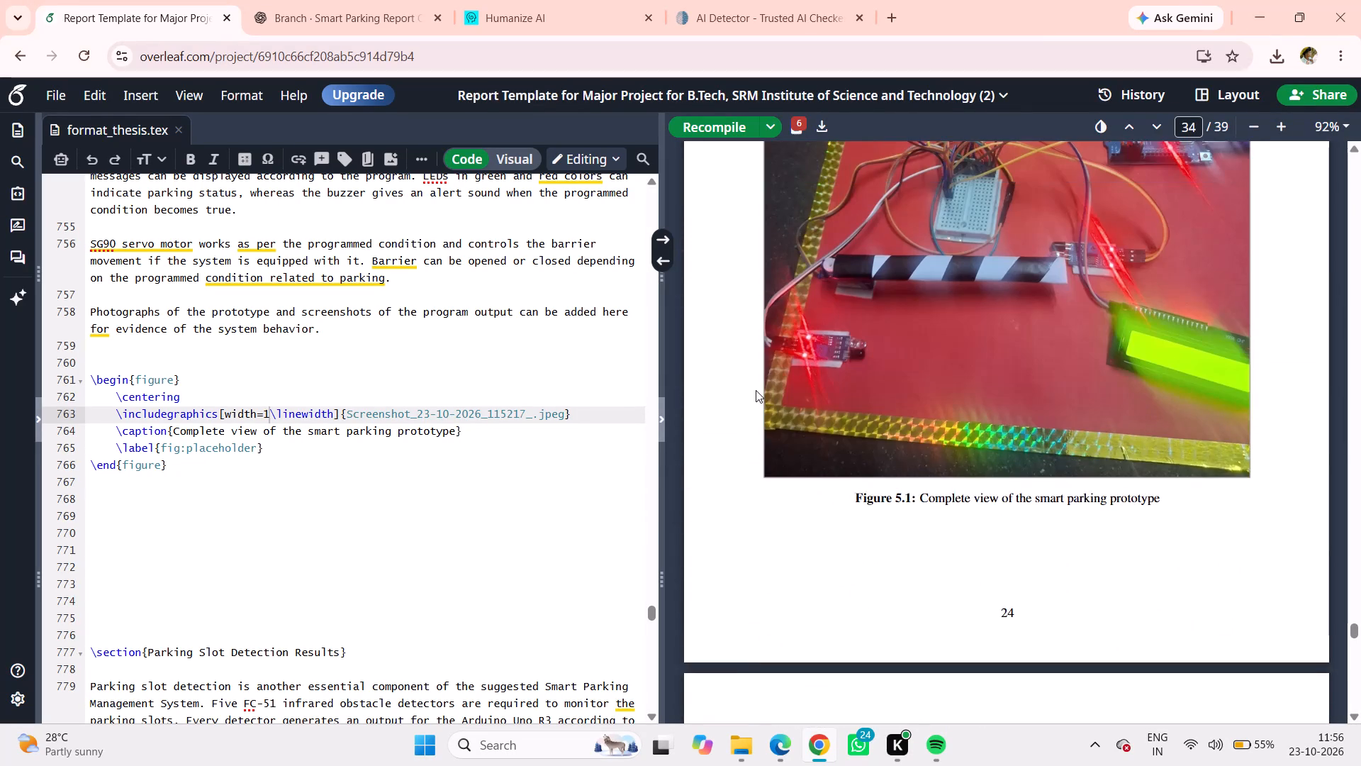
{"action": "scroll", "coordinate": [756, 390], "scroll_direction": "up", "scroll_amount": 1}
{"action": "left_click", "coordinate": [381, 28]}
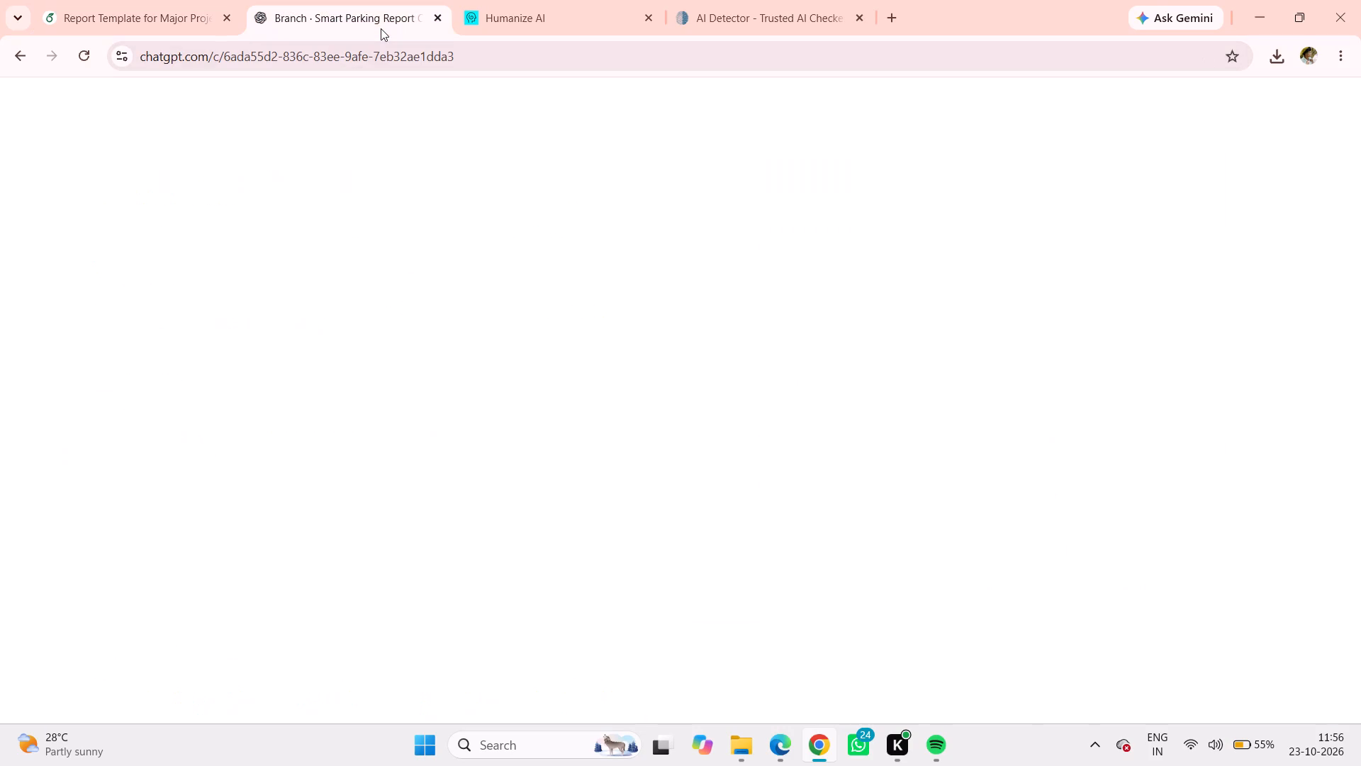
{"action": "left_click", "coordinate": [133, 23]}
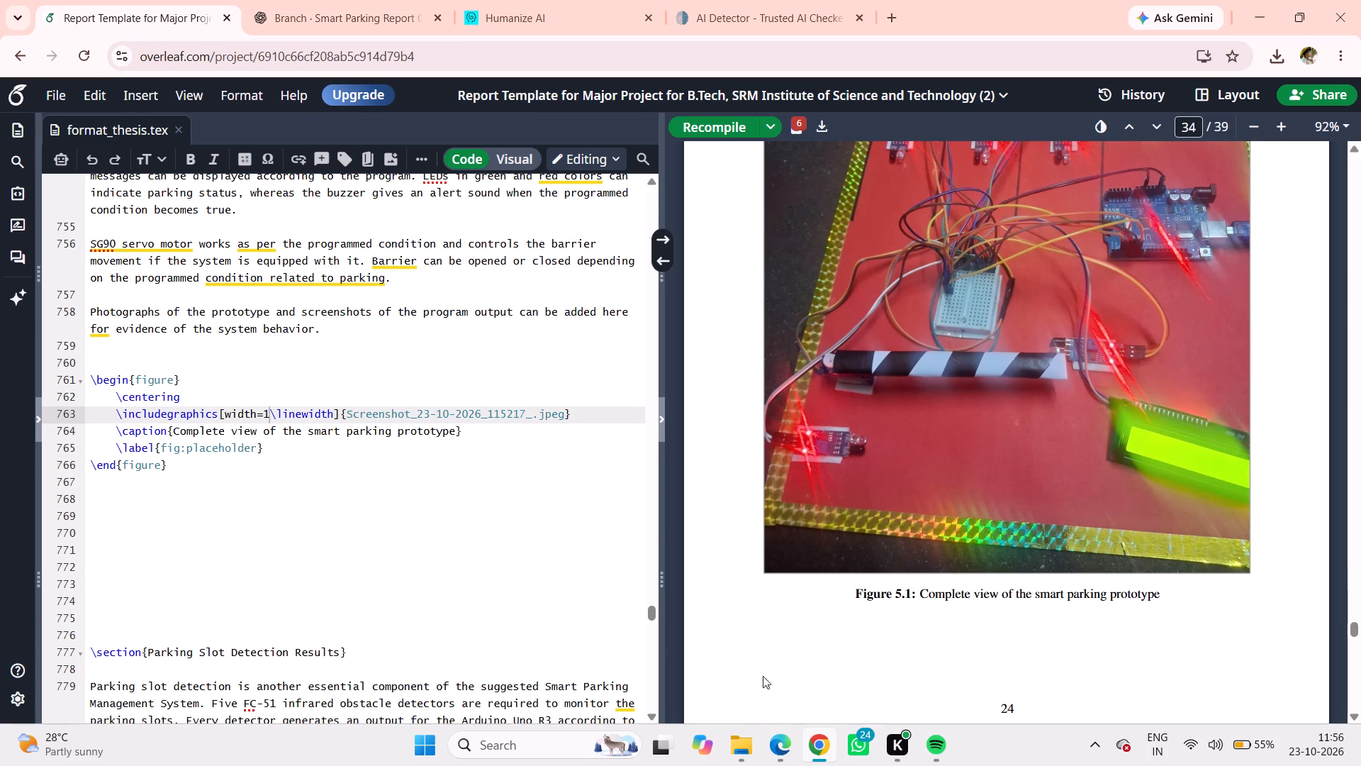
Start a figure upload on blank line 768, choosing Screenshot 2026-10-23 115232.png from the Pictures Screenshots folder at full width.
{"action": "left_click", "coordinate": [305, 626]}
{"action": "left_click", "coordinate": [254, 548]}
{"action": "left_click", "coordinate": [251, 513]}
{"action": "left_click", "coordinate": [250, 506]}
{"action": "left_click", "coordinate": [386, 160]}
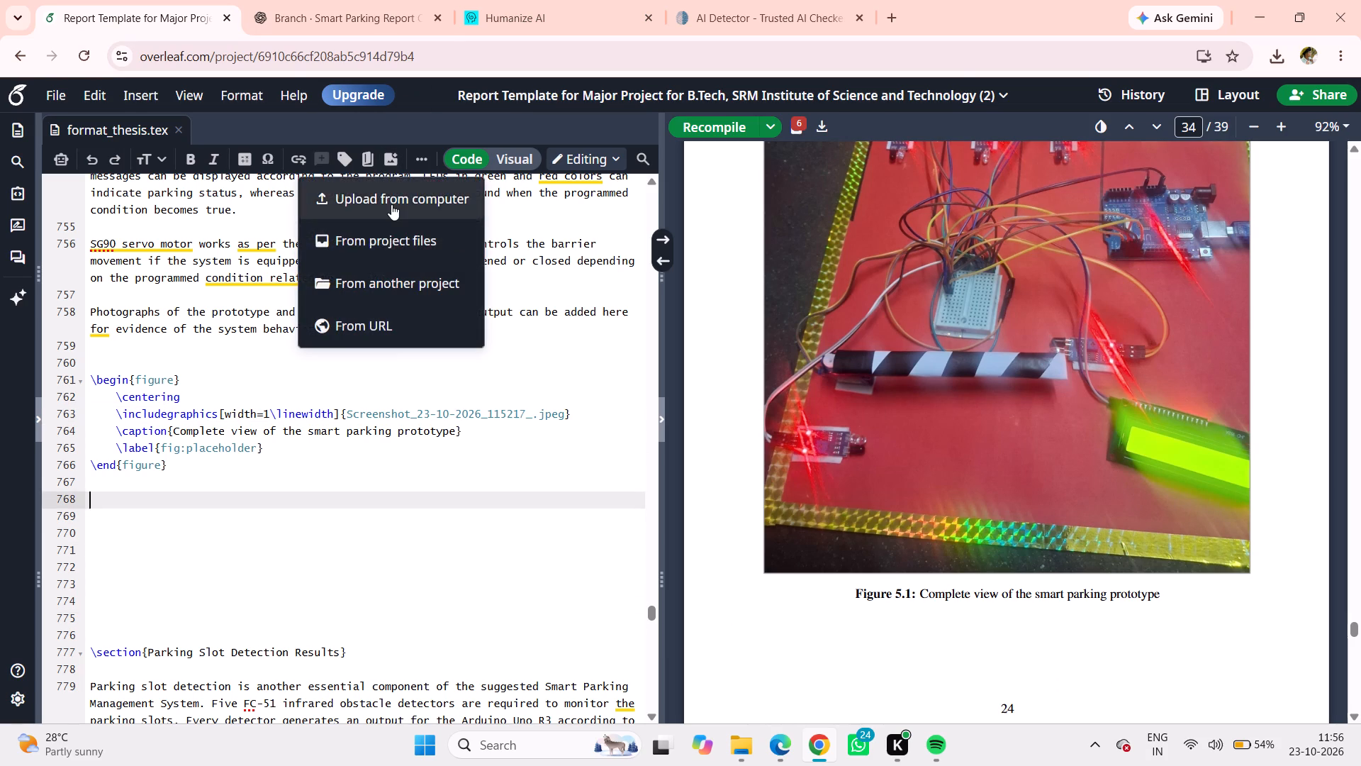
{"action": "left_click", "coordinate": [391, 204]}
{"action": "left_click", "coordinate": [652, 241]}
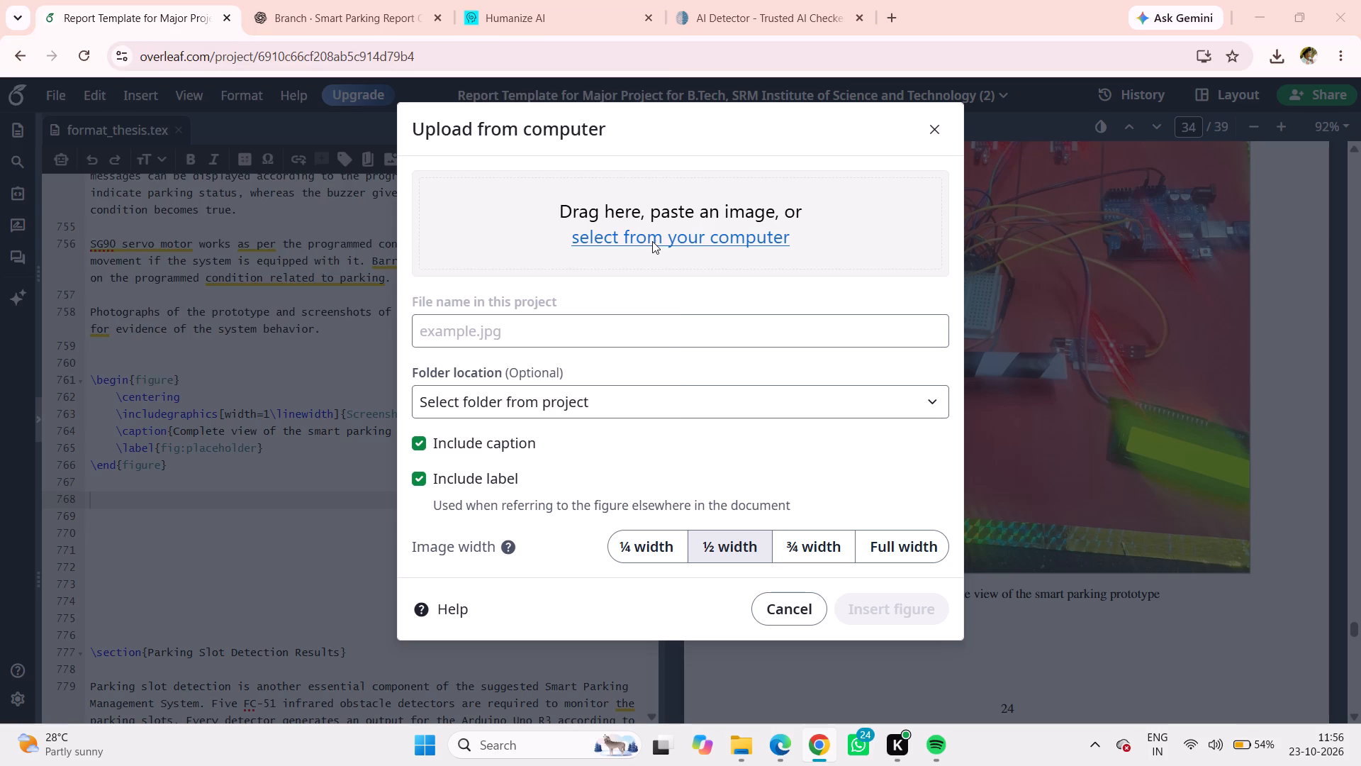
{"action": "left_click", "coordinate": [89, 262]}
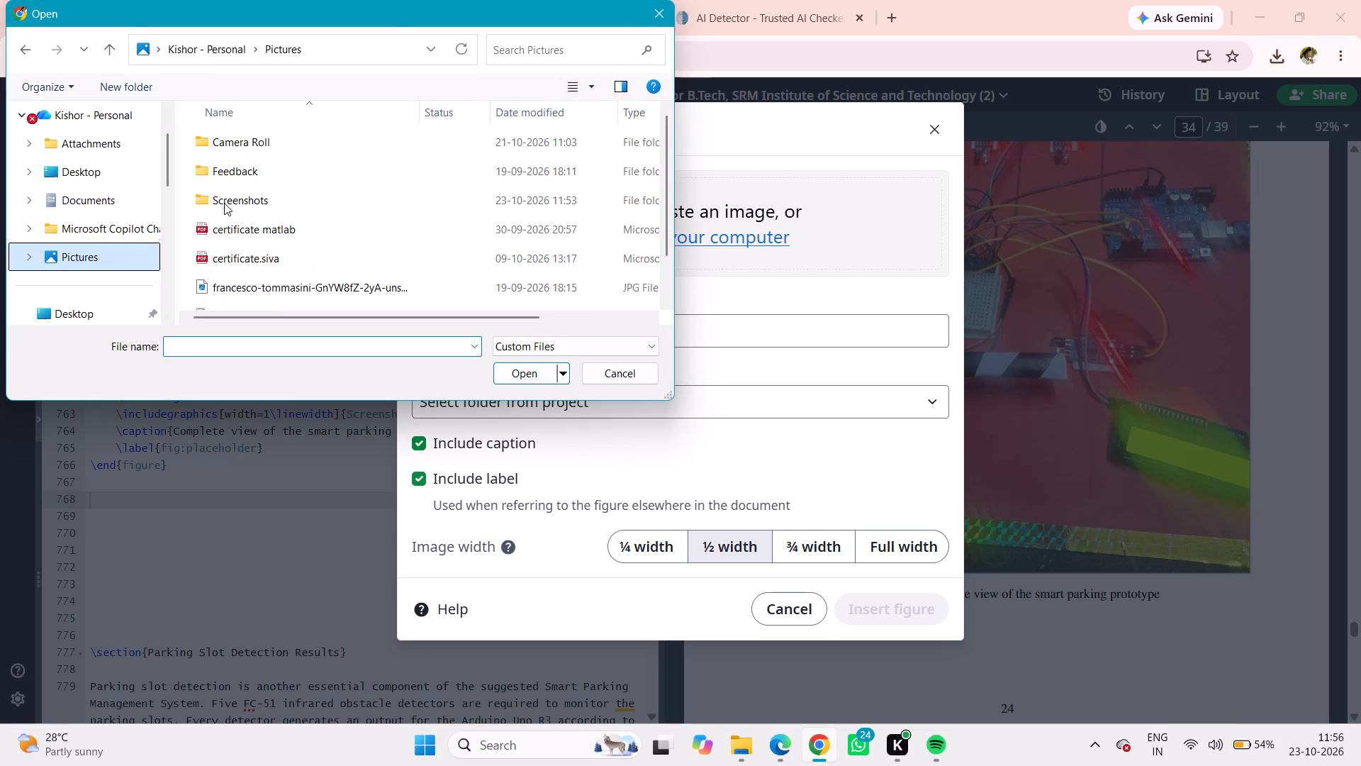
{"action": "double_click", "coordinate": [289, 188]}
{"action": "scroll", "coordinate": [427, 218], "scroll_direction": "down", "scroll_amount": 1}
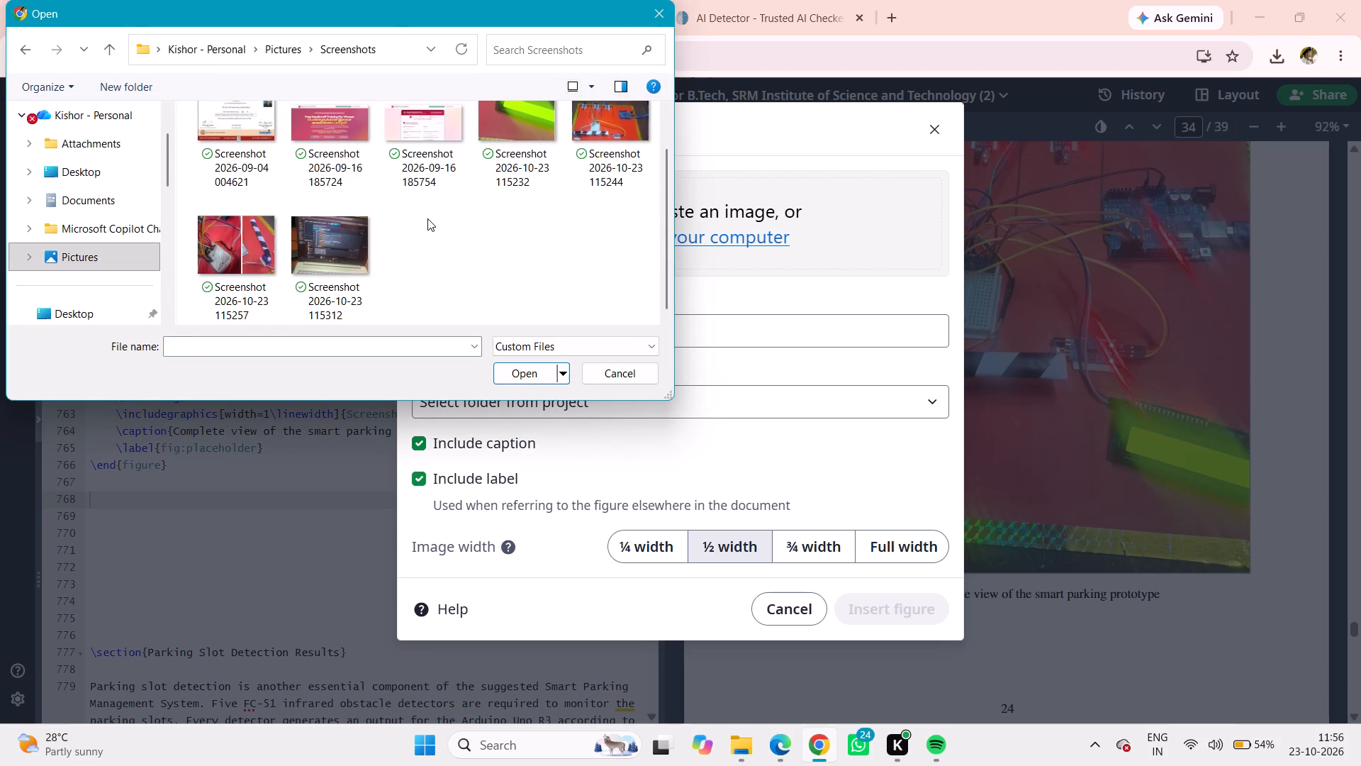
{"action": "left_click", "coordinate": [523, 116]}
{"action": "left_click", "coordinate": [520, 380]}
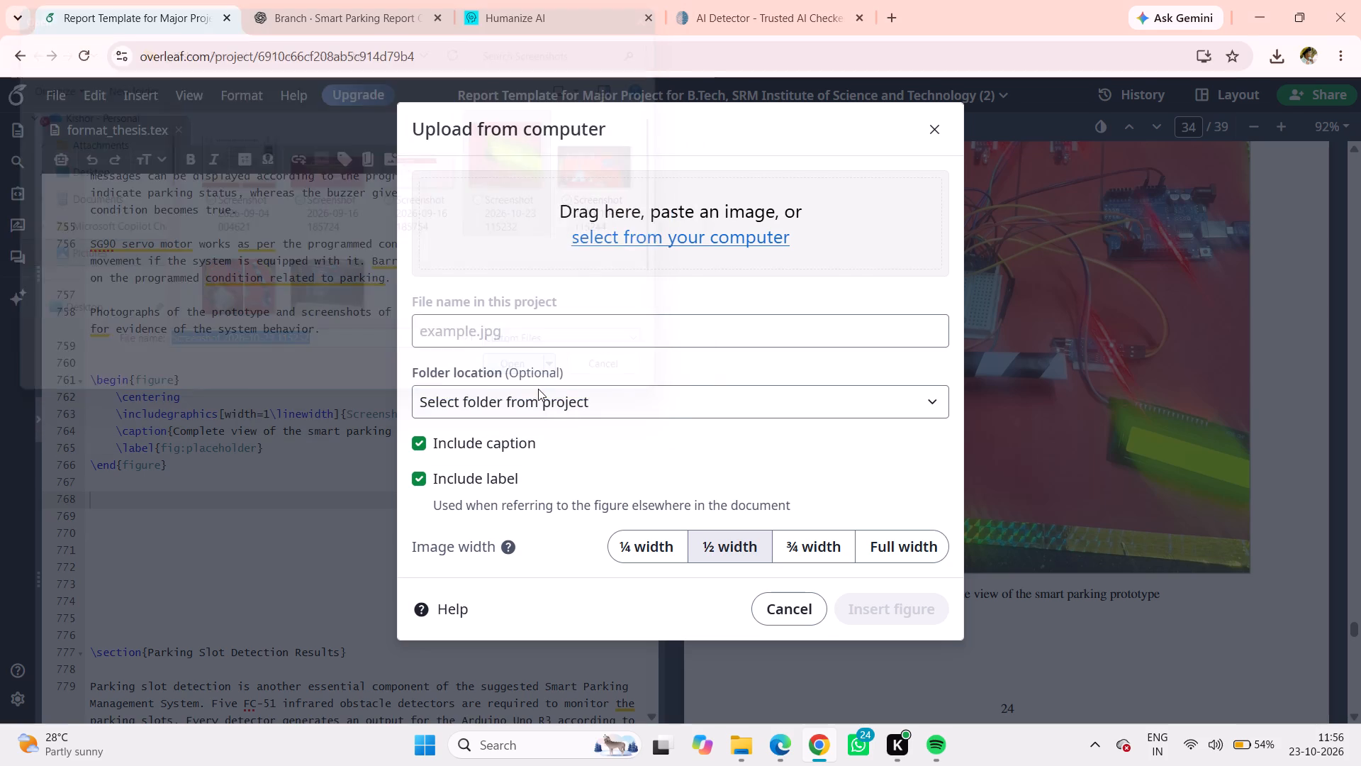
{"action": "left_click", "coordinate": [869, 533]}
{"action": "left_click", "coordinate": [869, 542]}
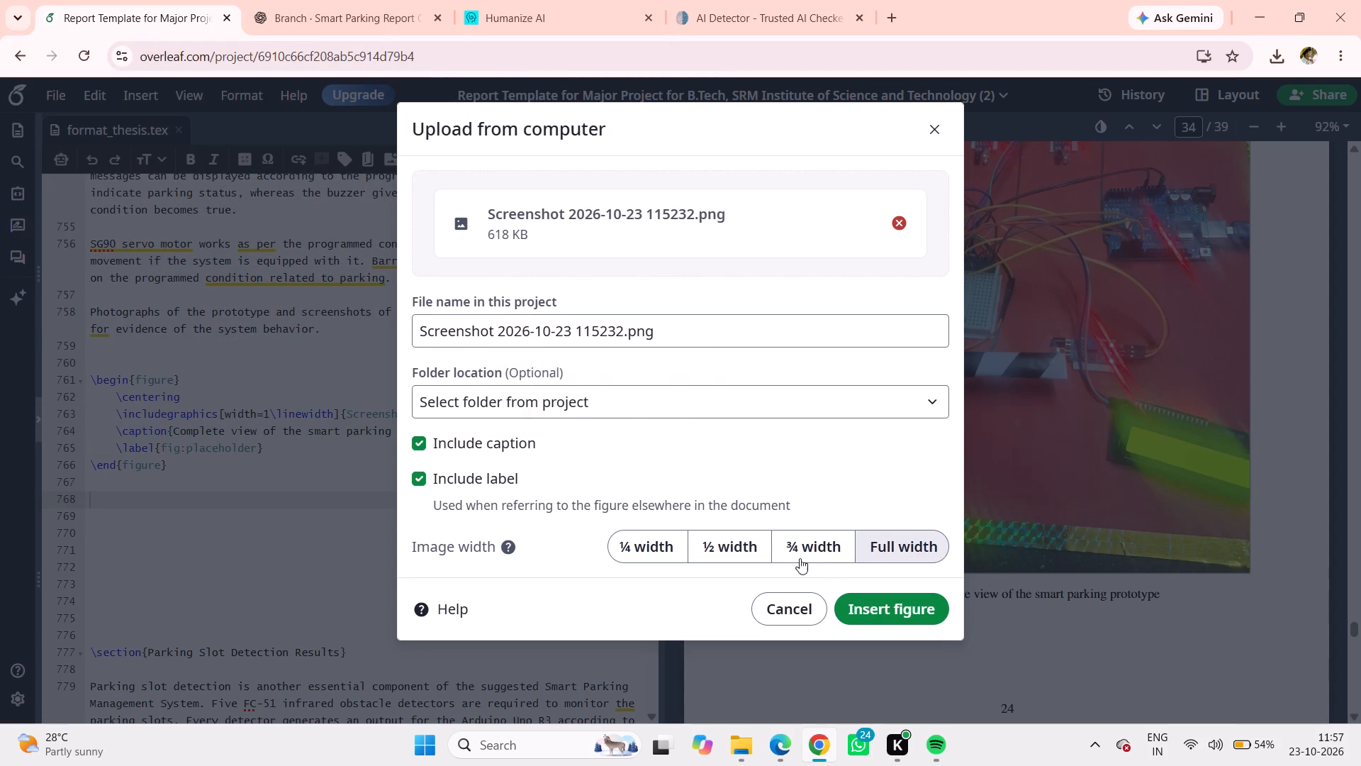
{"action": "left_click", "coordinate": [873, 550]}
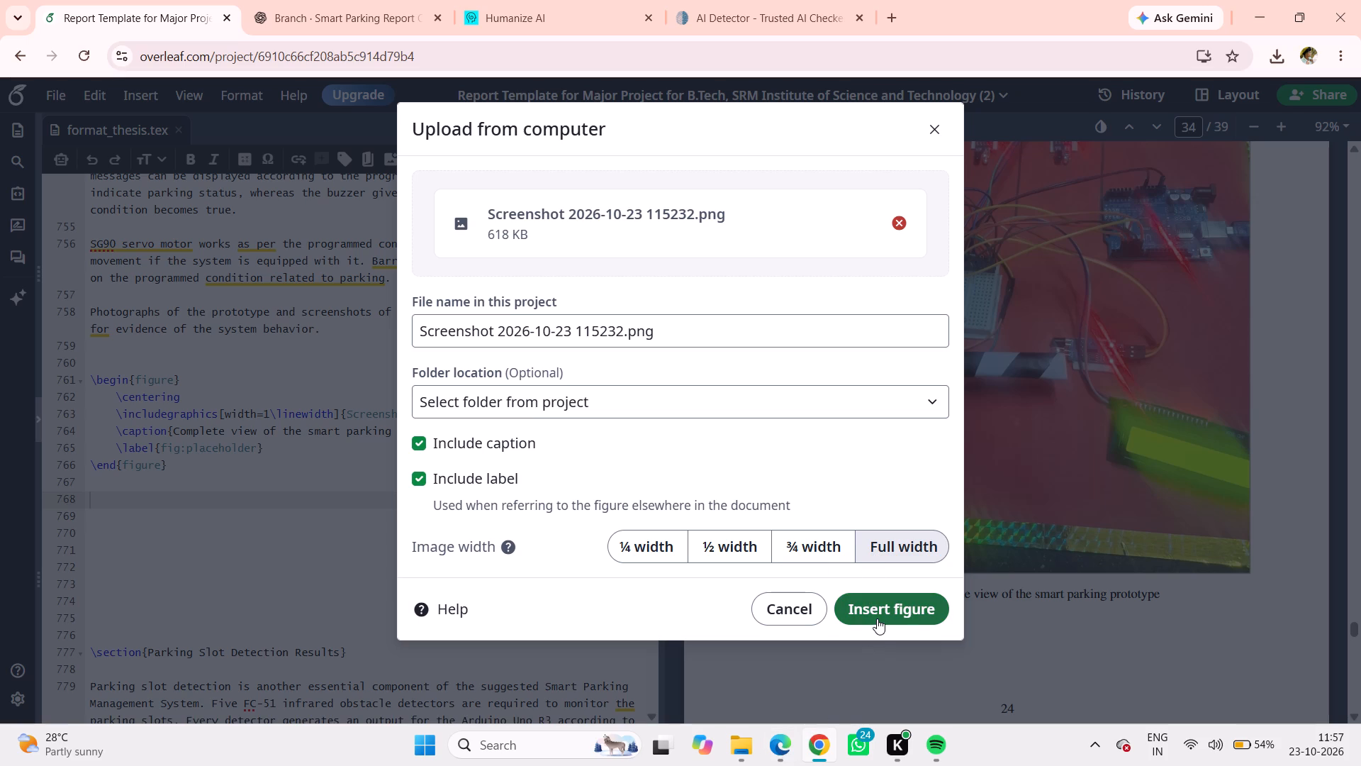
In the Task4_Prototype_Figures PDF in Edge, copy the Figure 5.2 caption text "LCD displaying the parking status." without its figure number.
{"action": "left_click", "coordinate": [783, 755]}
{"action": "scroll", "coordinate": [664, 499], "scroll_direction": "down", "scroll_amount": 5}
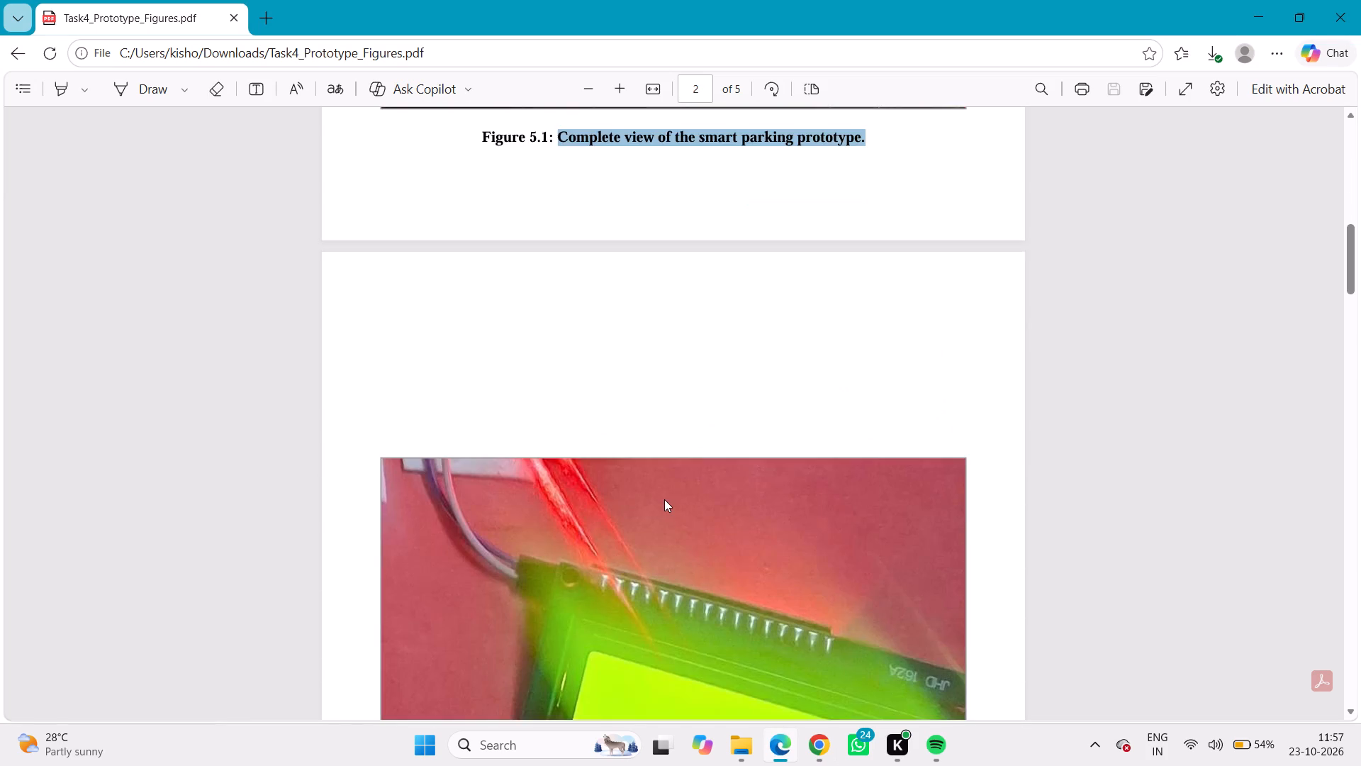
{"action": "scroll", "coordinate": [664, 499], "scroll_direction": "down", "scroll_amount": 6}
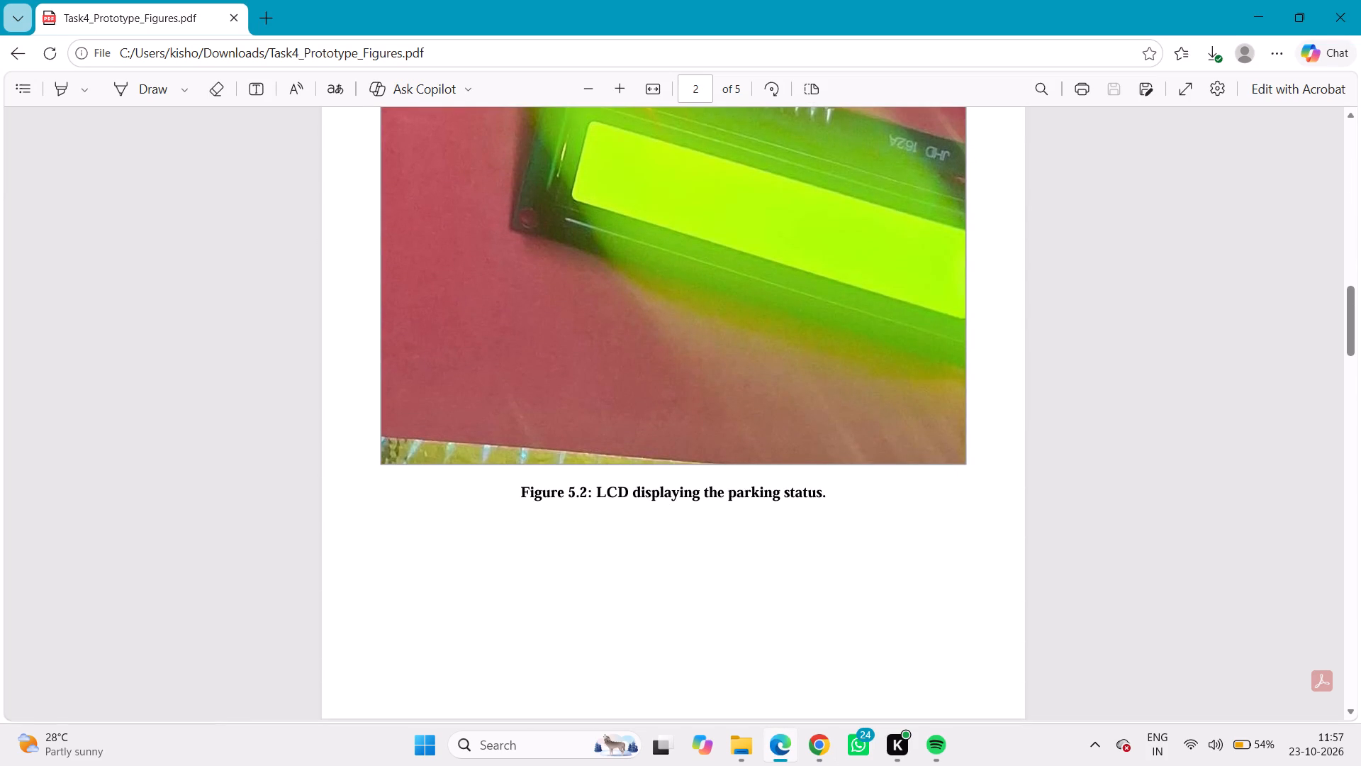
{"action": "left_click_drag", "start_coordinate": [597, 484], "coordinate": [829, 479]}
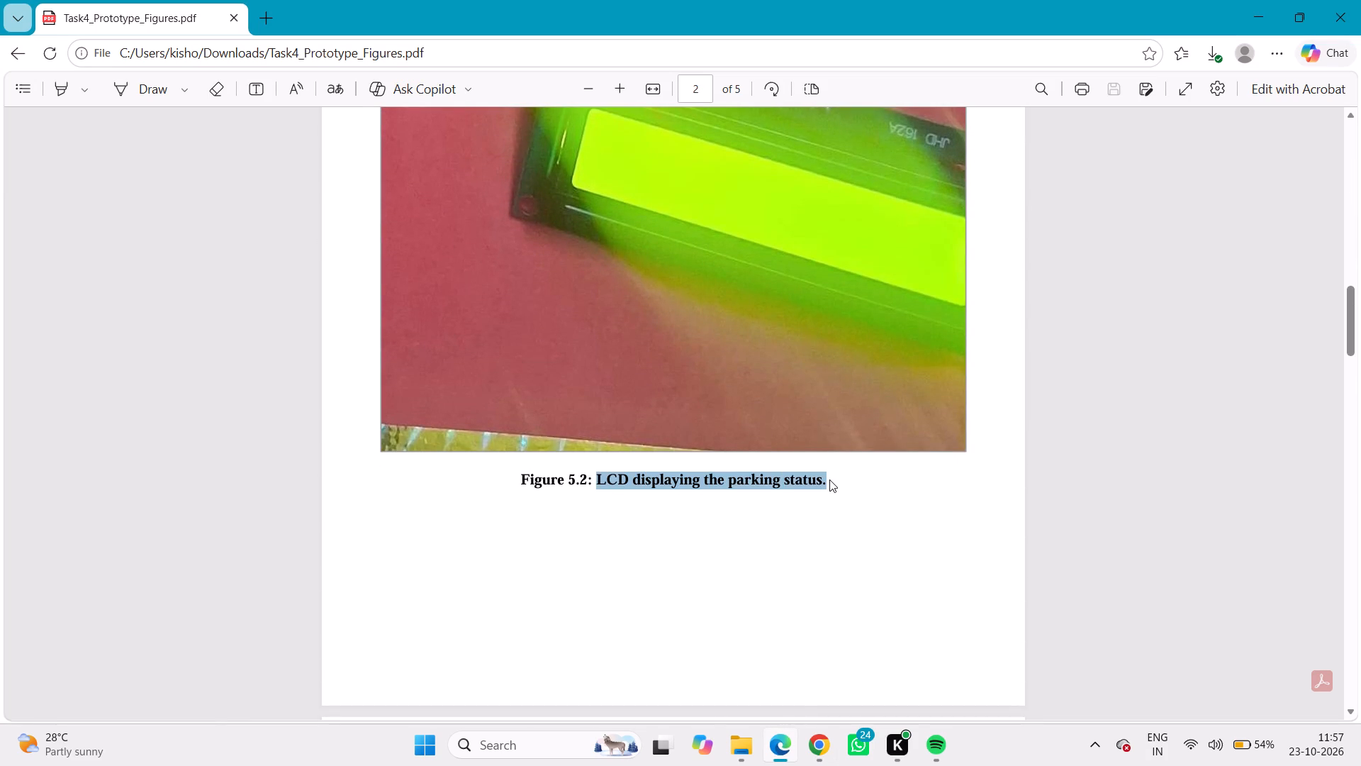
{"action": "key", "text": "ctrl+c"}
Back in Overleaf, insert the uploaded figure and caption it "LCD displaying the parking status", without the line break and full stop.
{"action": "left_click", "coordinate": [827, 757]}
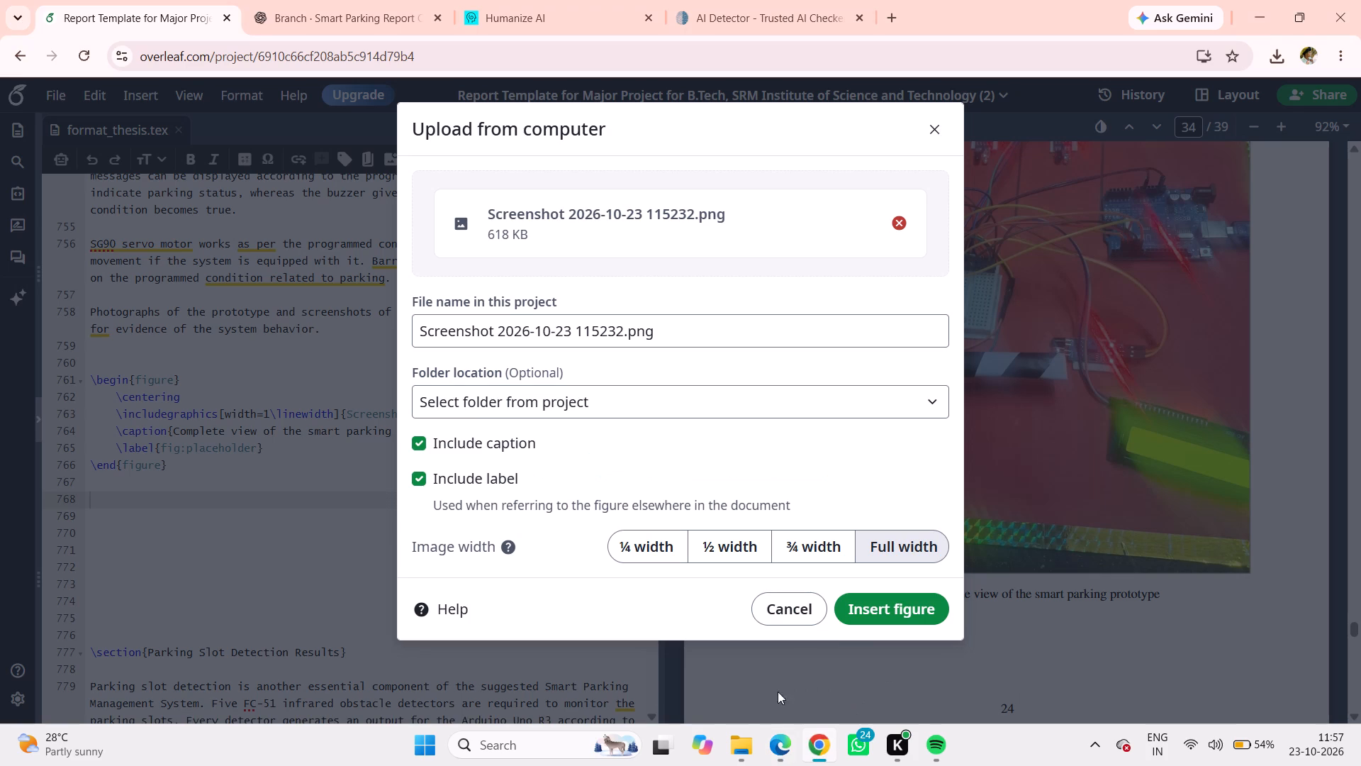
{"action": "left_click", "coordinate": [880, 611]}
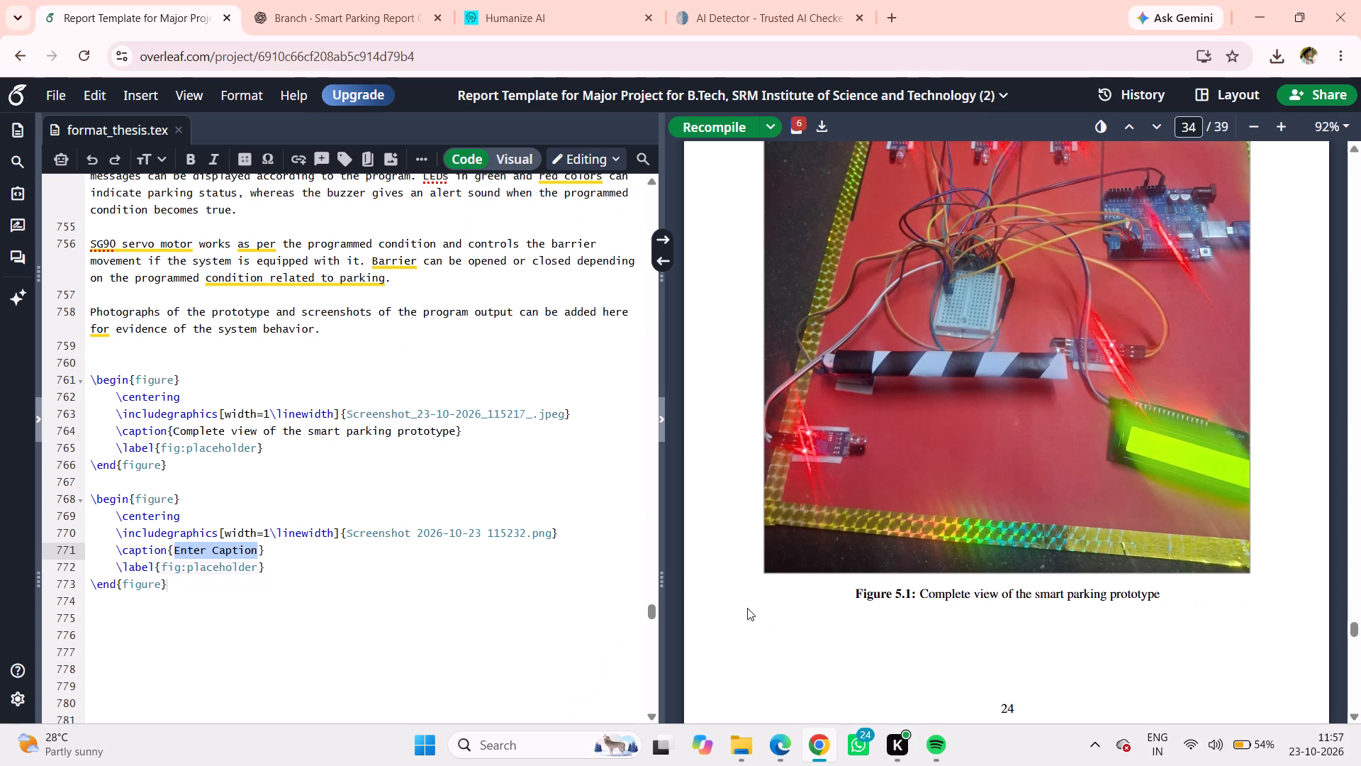
{"action": "key", "text": "ctrl+v"}
{"action": "key", "text": "BackSpace"}
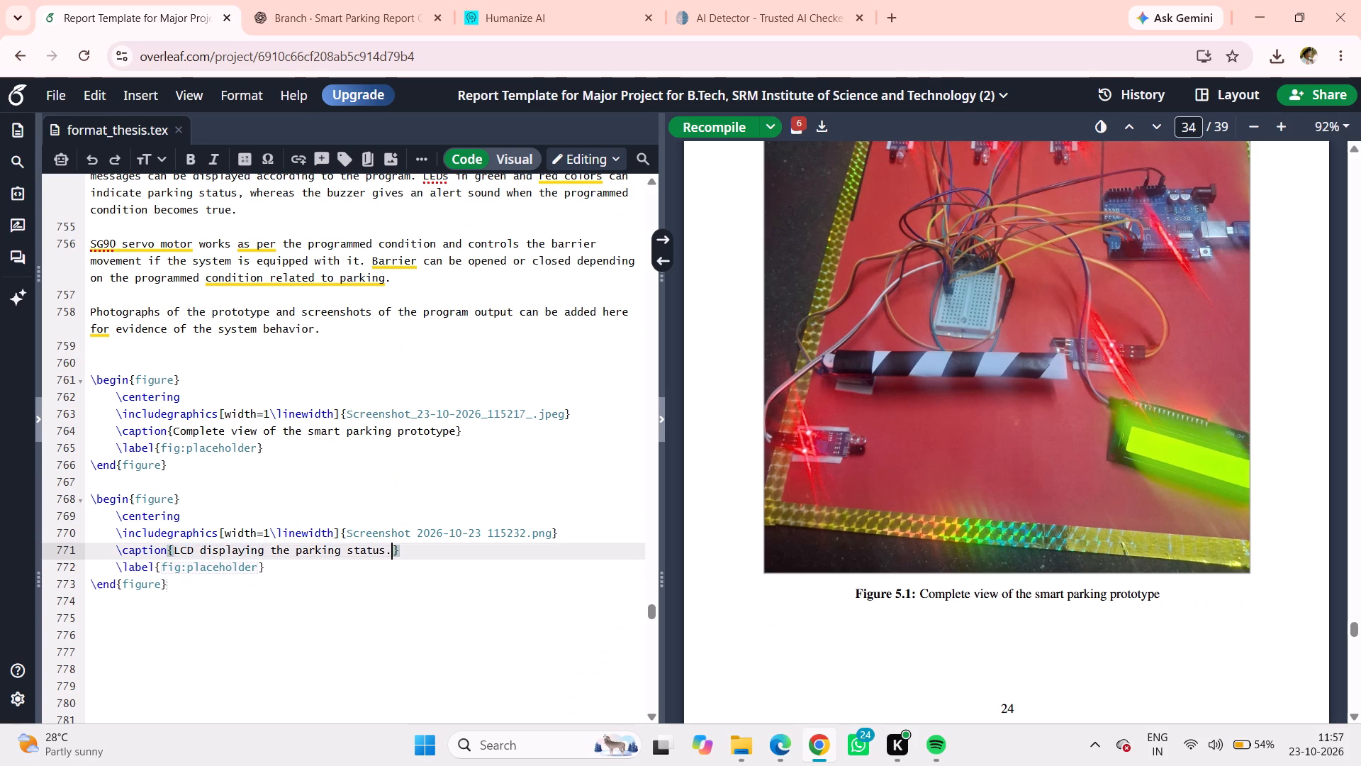
{"action": "key", "text": "BackSpace"}
On blank line 775, below the LCD figure, insert Screenshot 2026-10-23 115244.png from the Screenshots folder as a full-width figure.
{"action": "scroll", "coordinate": [425, 528], "scroll_direction": "down", "scroll_amount": 2}
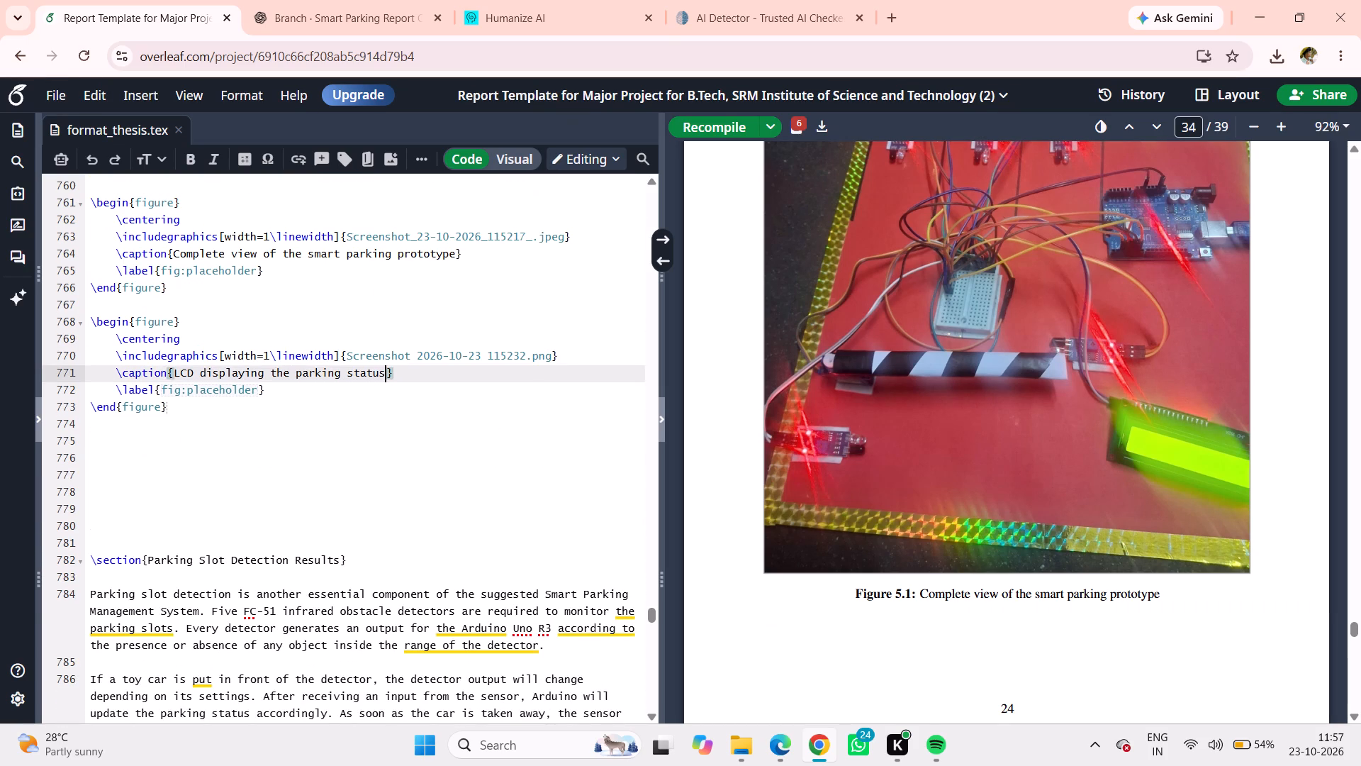
{"action": "left_click", "coordinate": [107, 443]}
{"action": "left_click", "coordinate": [392, 151]}
{"action": "left_click", "coordinate": [391, 196]}
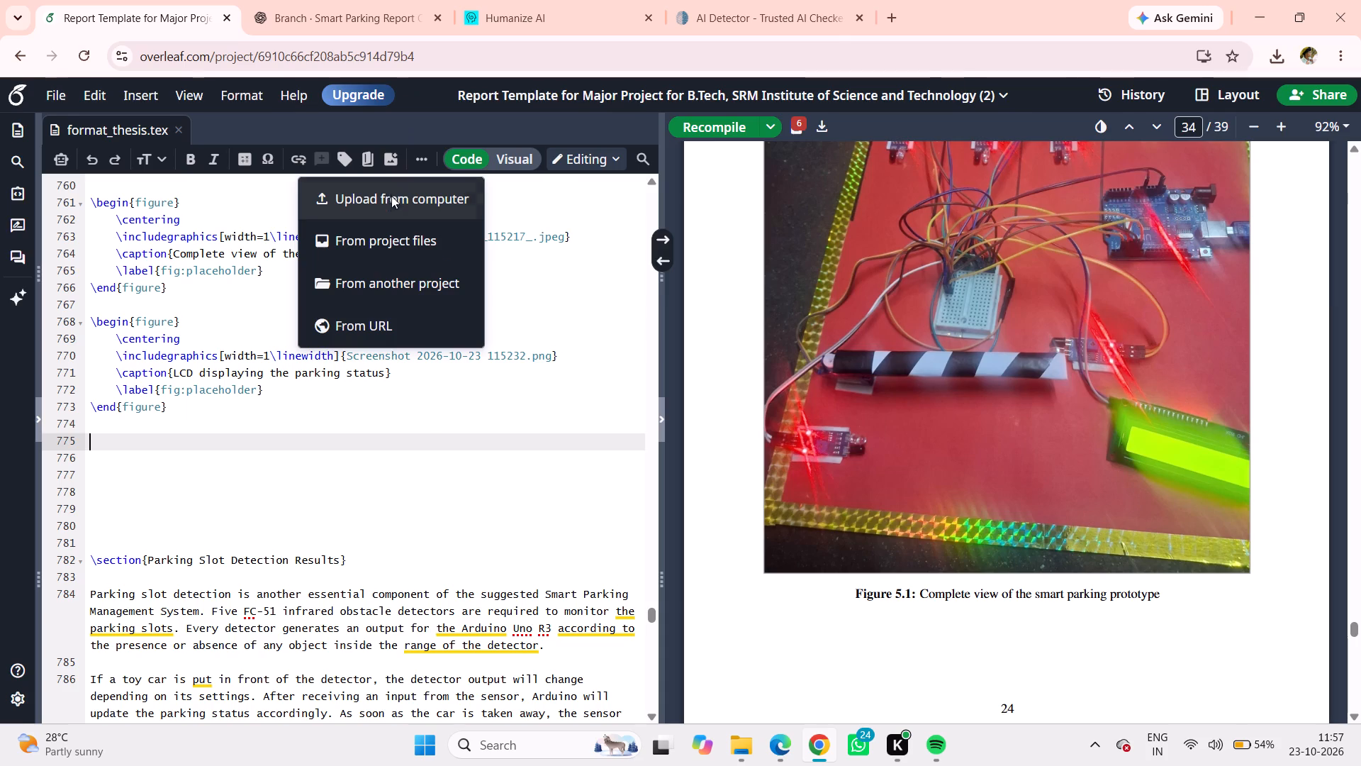
{"action": "left_click", "coordinate": [619, 242]}
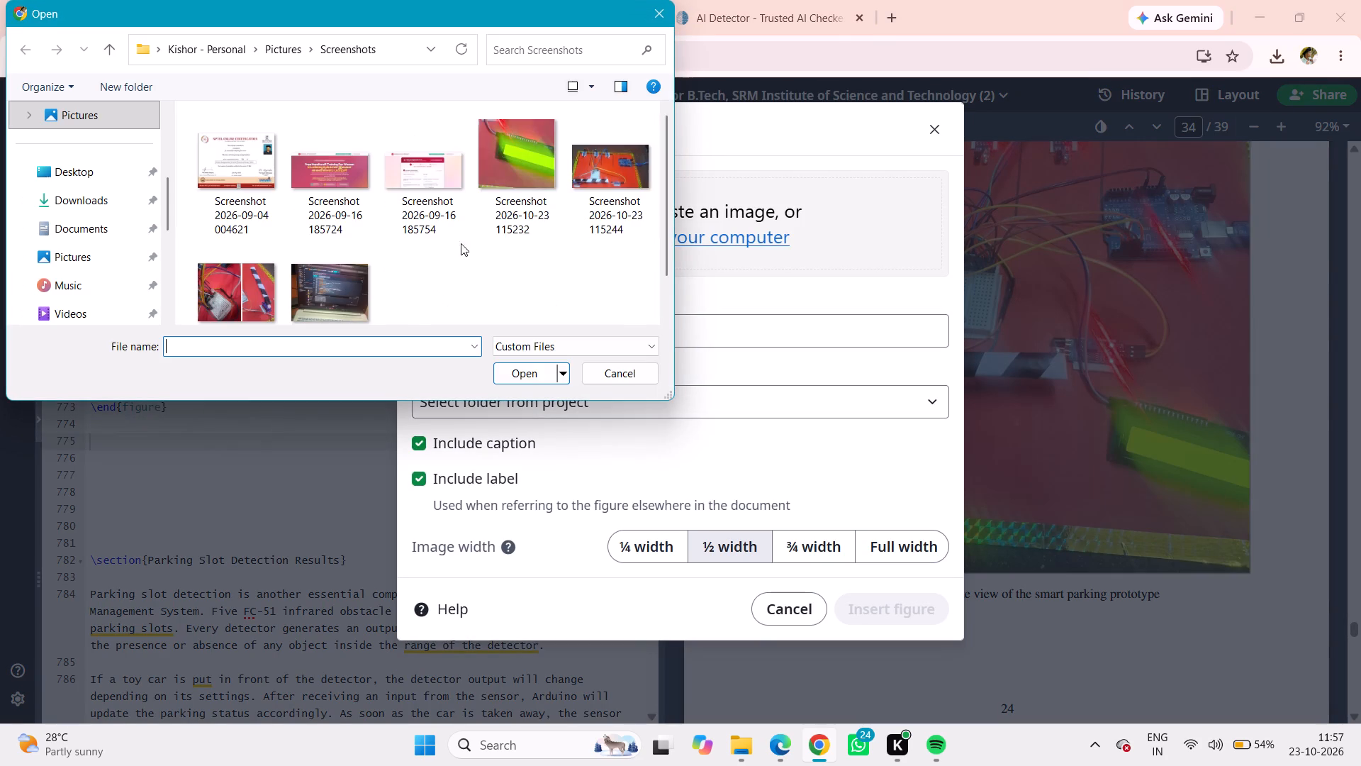
{"action": "left_click", "coordinate": [586, 180]}
{"action": "left_click", "coordinate": [534, 375]}
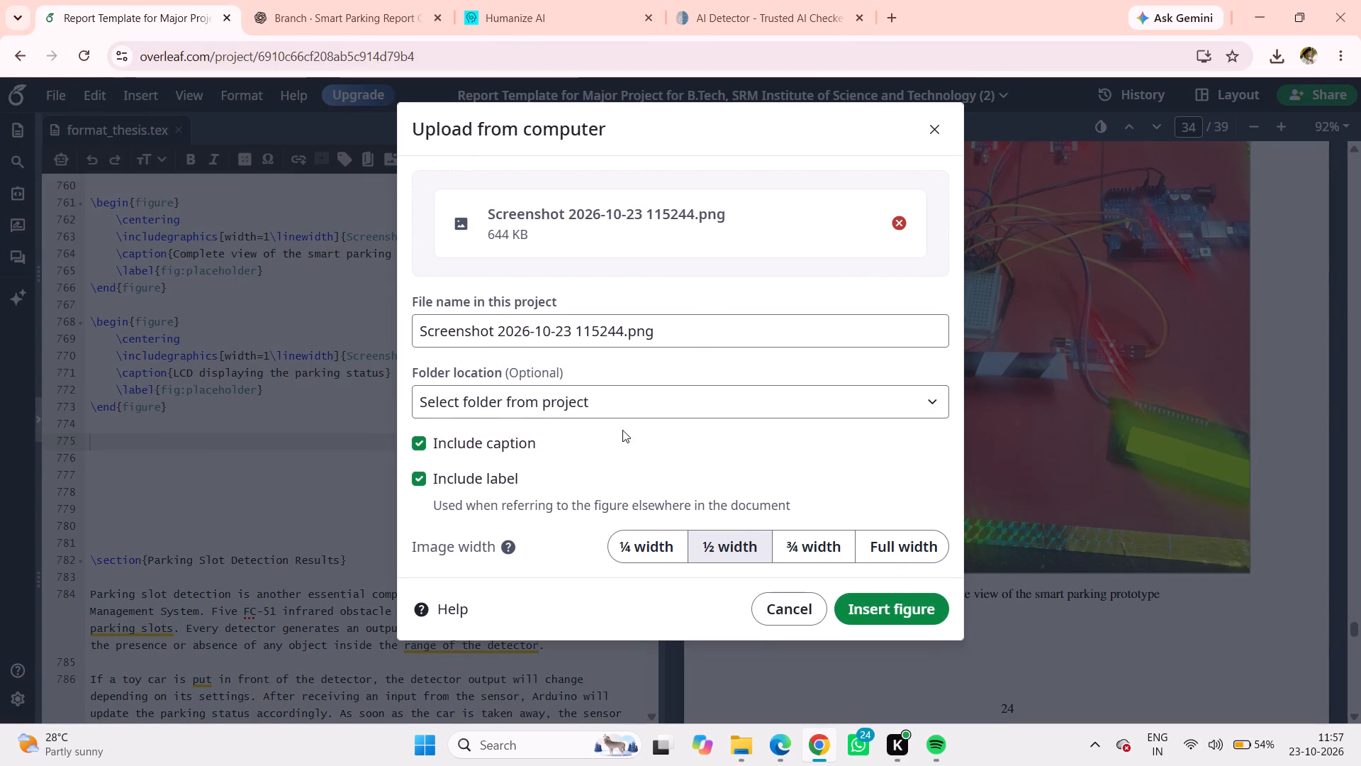
{"action": "left_click", "coordinate": [896, 557]}
{"action": "left_click", "coordinate": [885, 600]}
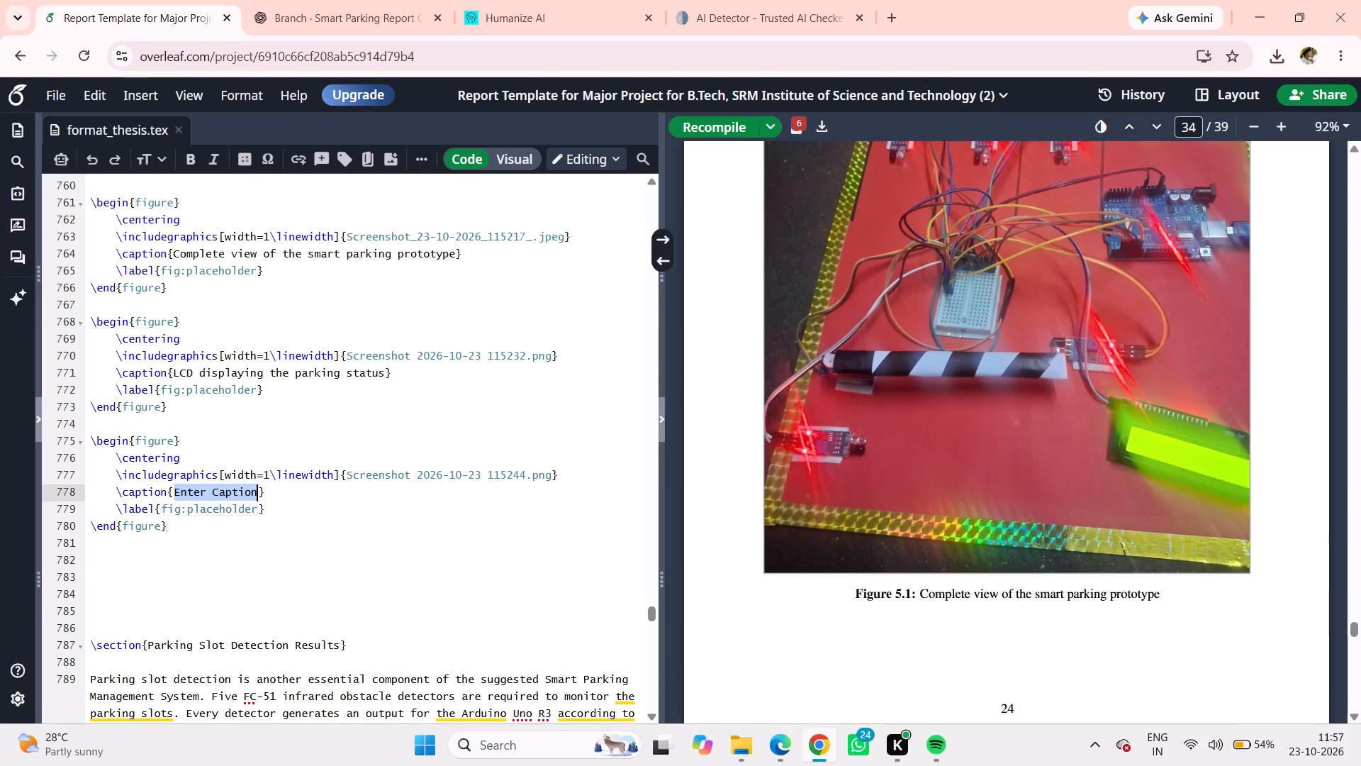
In the Task4_Prototype_Figures PDF in Edge, copy the Figure 5.3 caption text "IR sensors positioned near the parking slots." without its figure number.
{"action": "left_click", "coordinate": [782, 765]}
{"action": "scroll", "coordinate": [625, 501], "scroll_direction": "down", "scroll_amount": 8}
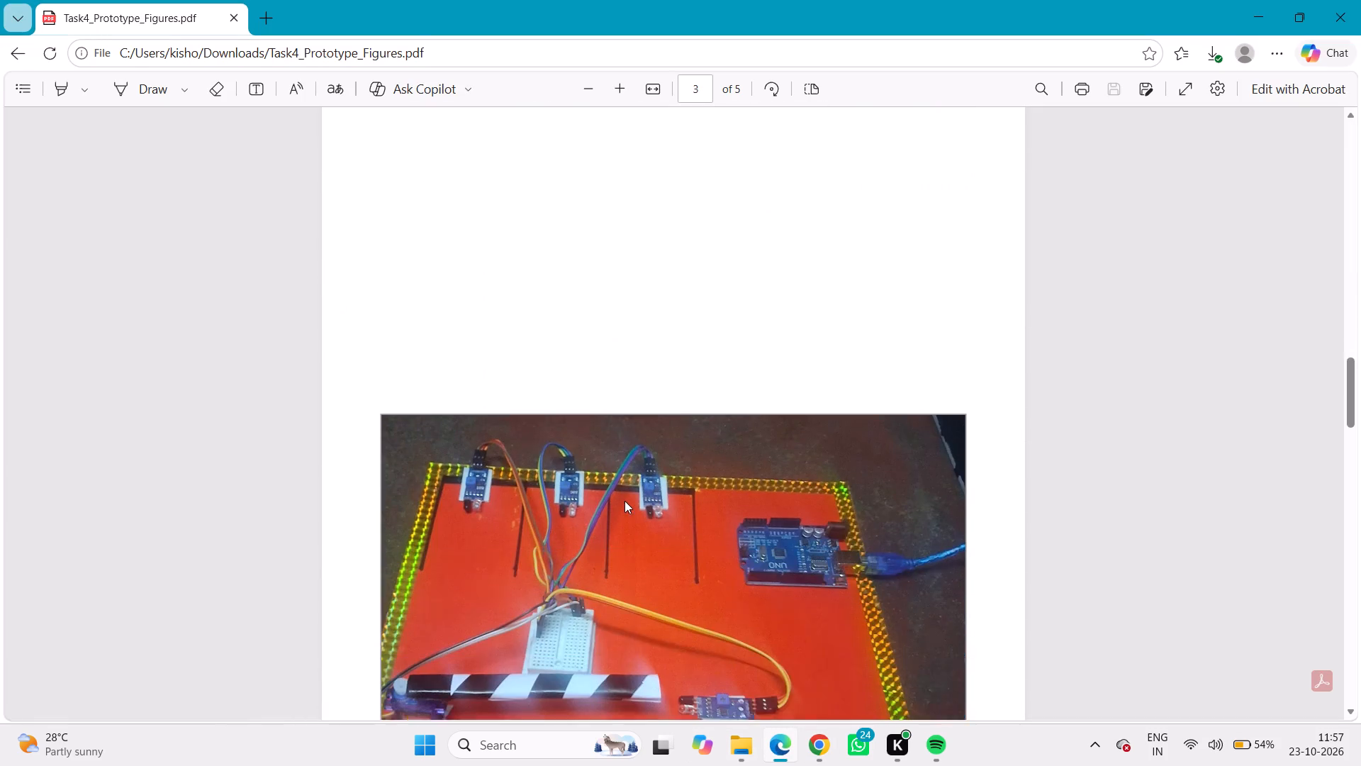
{"action": "scroll", "coordinate": [625, 501], "scroll_direction": "down", "scroll_amount": 2}
{"action": "left_click_drag", "start_coordinate": [568, 494], "coordinate": [678, 502]}
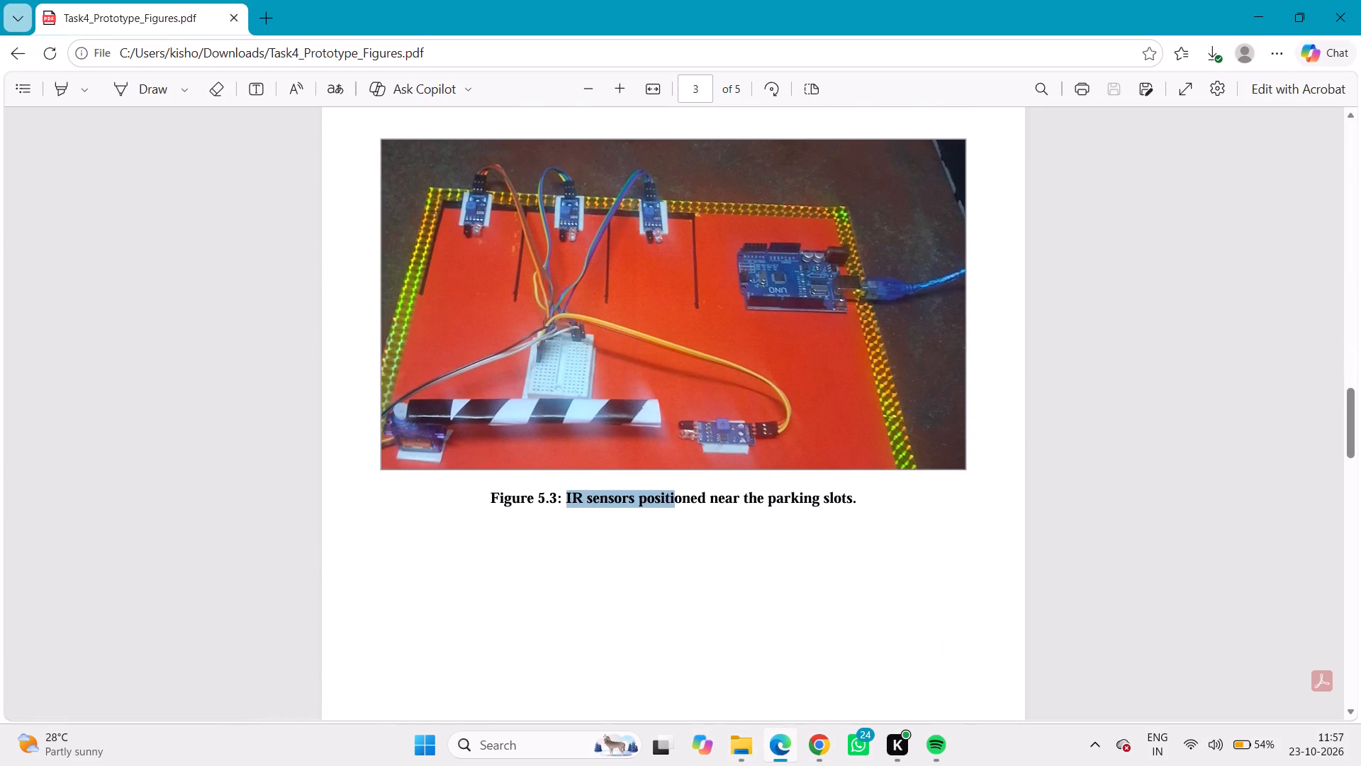
{"action": "left_click_drag", "start_coordinate": [678, 502], "coordinate": [858, 502]}
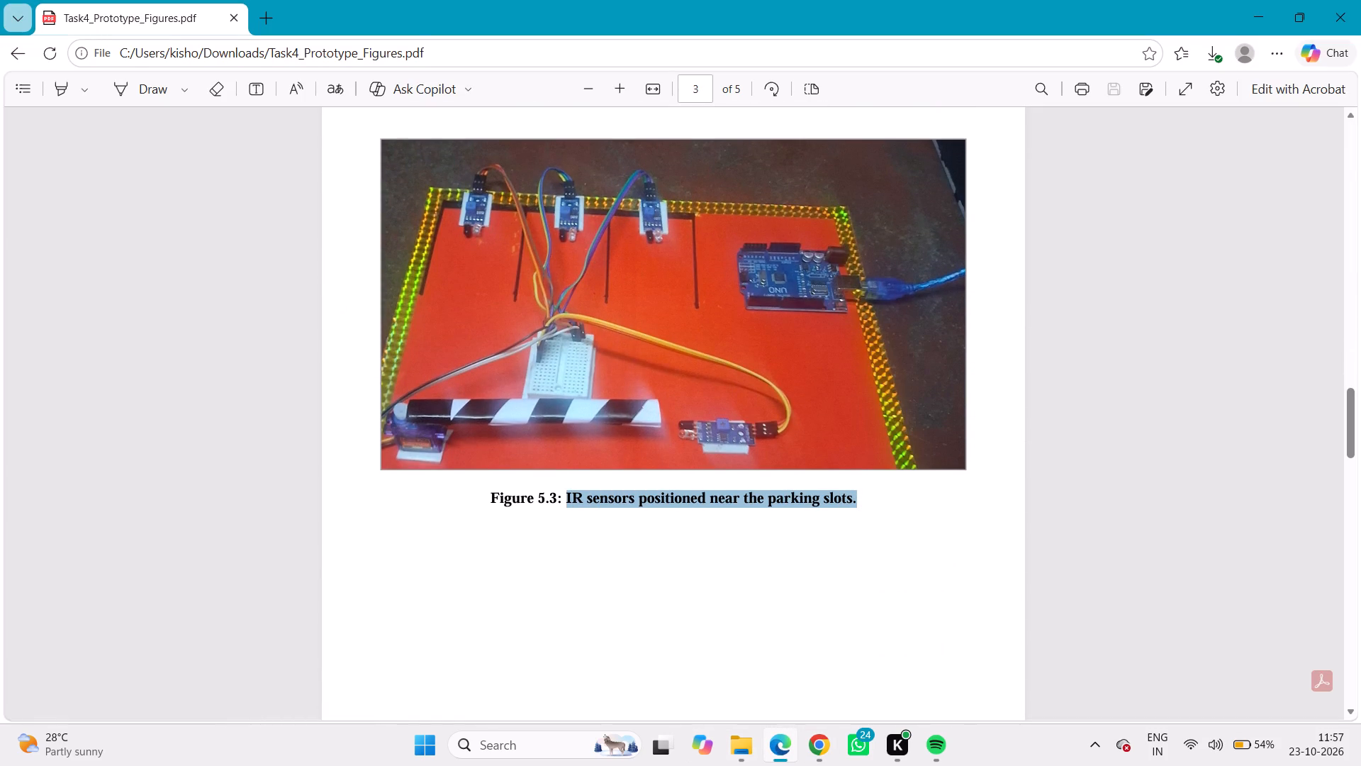
{"action": "key", "text": "ctrl+c"}
Back in Overleaf, caption the newly inserted figure "IR sensors positioned near the parking slots", without the line break and full stop.
{"action": "key", "text": "alt+Tab"}
{"action": "key", "text": "ctrl+v"}
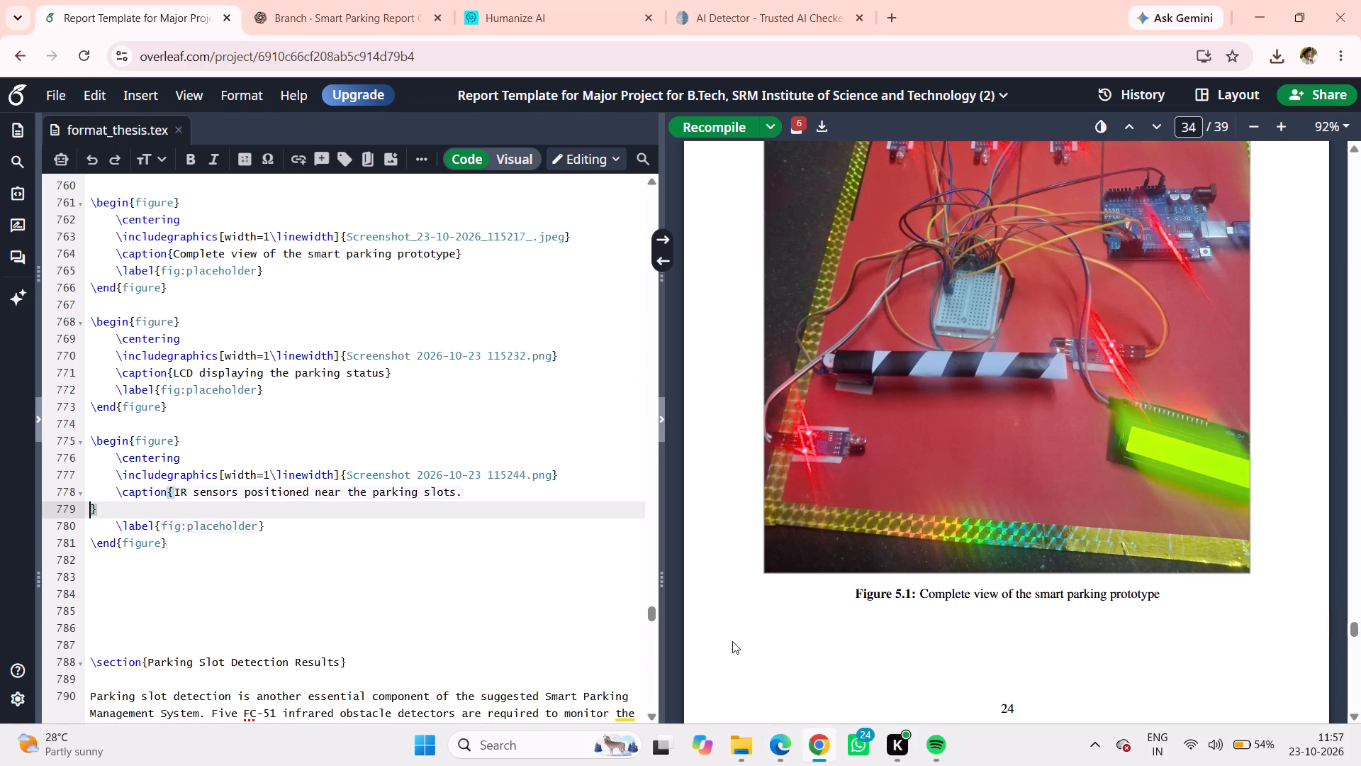
{"action": "key", "text": "BackSpace"}
{"action": "key", "text": "BackSpace"}
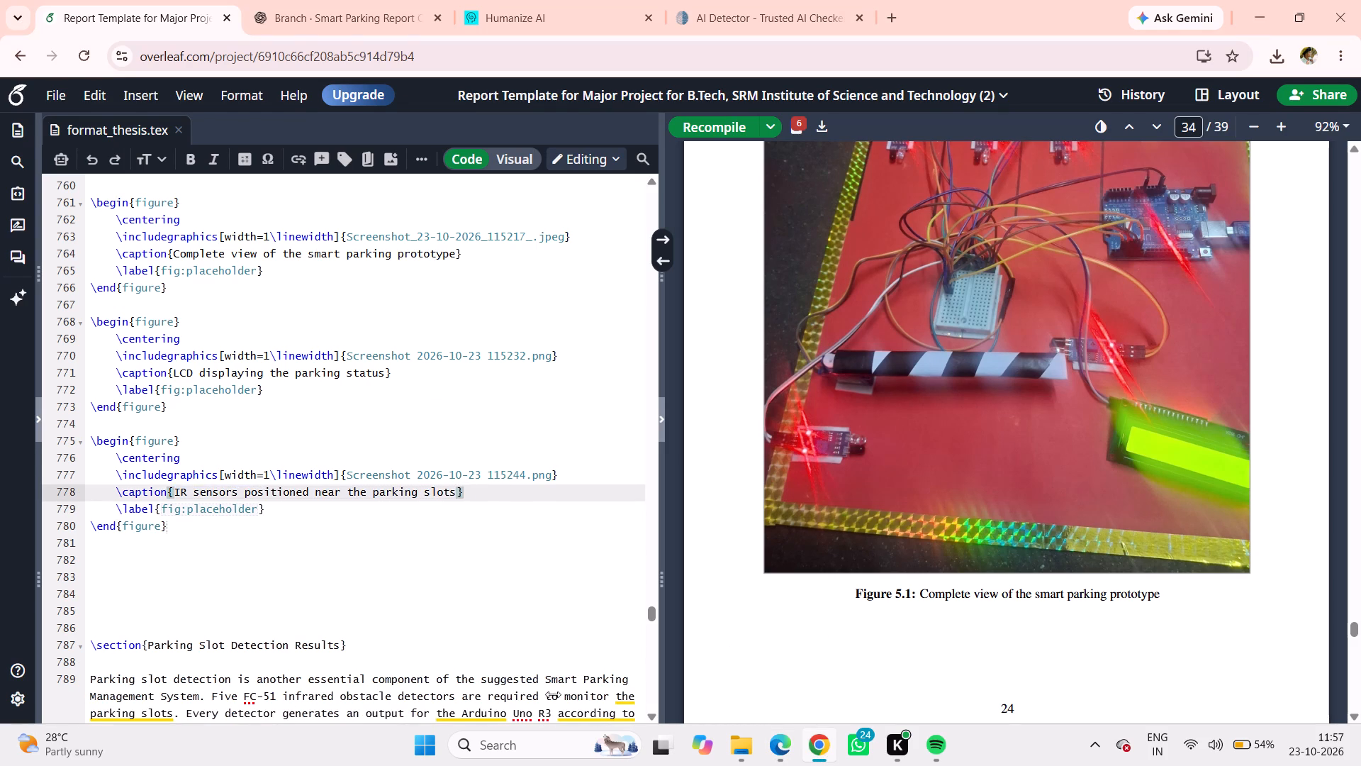
Add twelve blank lines below the IR sensors figure, before the Parking Slot Detection Results section.
{"action": "scroll", "coordinate": [281, 470], "scroll_direction": "down", "scroll_amount": 2}
{"action": "left_click", "coordinate": [119, 376]}
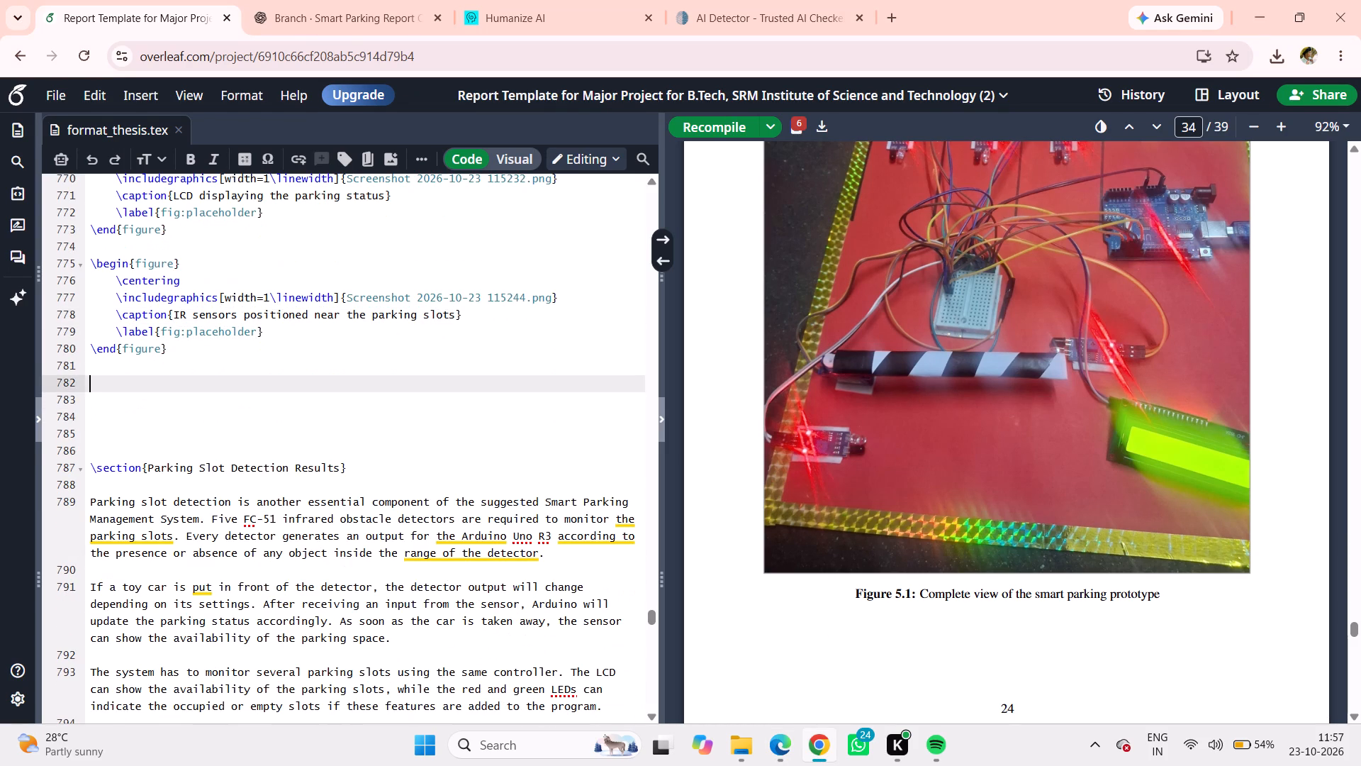
{"action": "key", "text": "Return"}
{"action": "key", "text": "Return"}
{"action": "key", "text": "Return"}
{"action": "key", "text": "Return"}
{"action": "key", "text": "Return"}
{"action": "key", "text": "Return"}
{"action": "key", "text": "Return"}
{"action": "key", "text": "Return"}
{"action": "key", "text": "Return"}
{"action": "key", "text": "Return"}
{"action": "key", "text": "Return"}
{"action": "key", "text": "Return"}
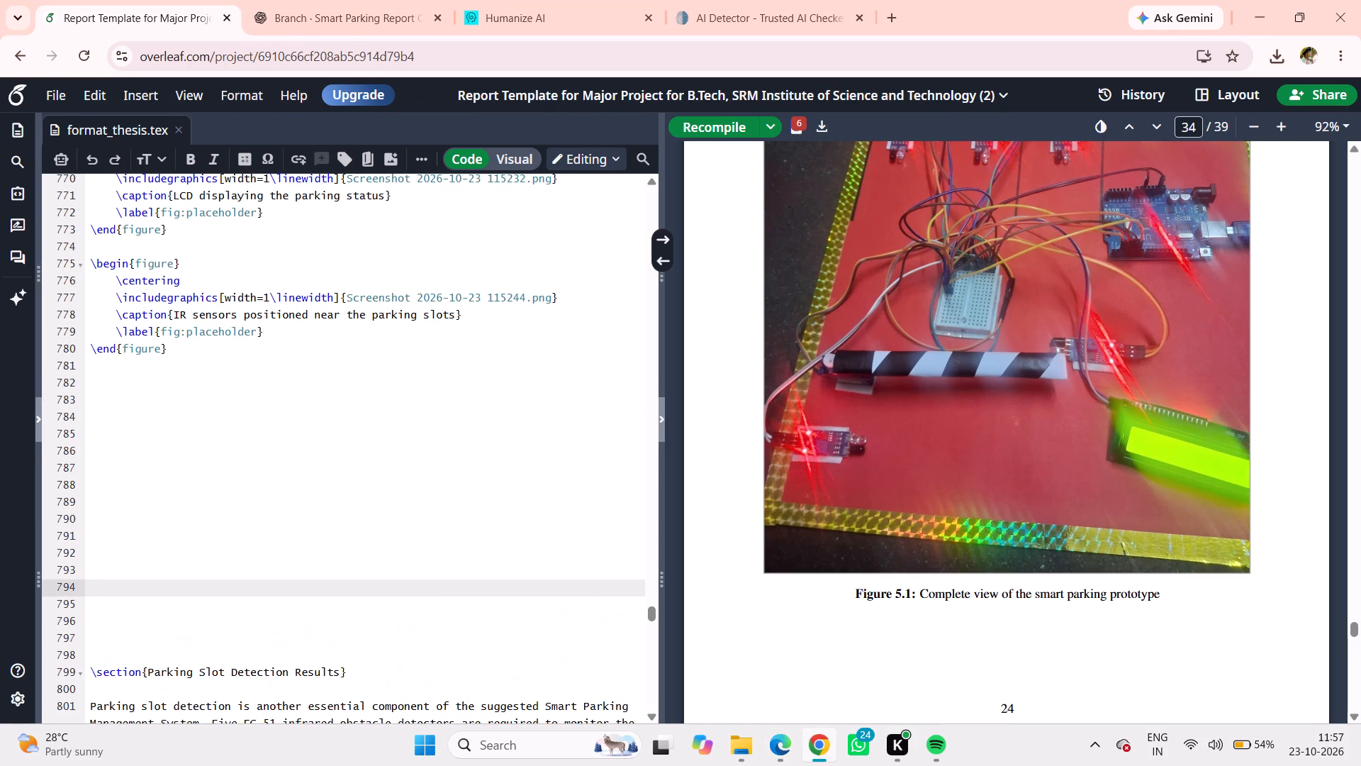
On blank line 782, below the IR sensors figure, insert Screenshot 2026-10-23 115257.png from the Screenshots folder as a full-width figure.
{"action": "left_click", "coordinate": [89, 381]}
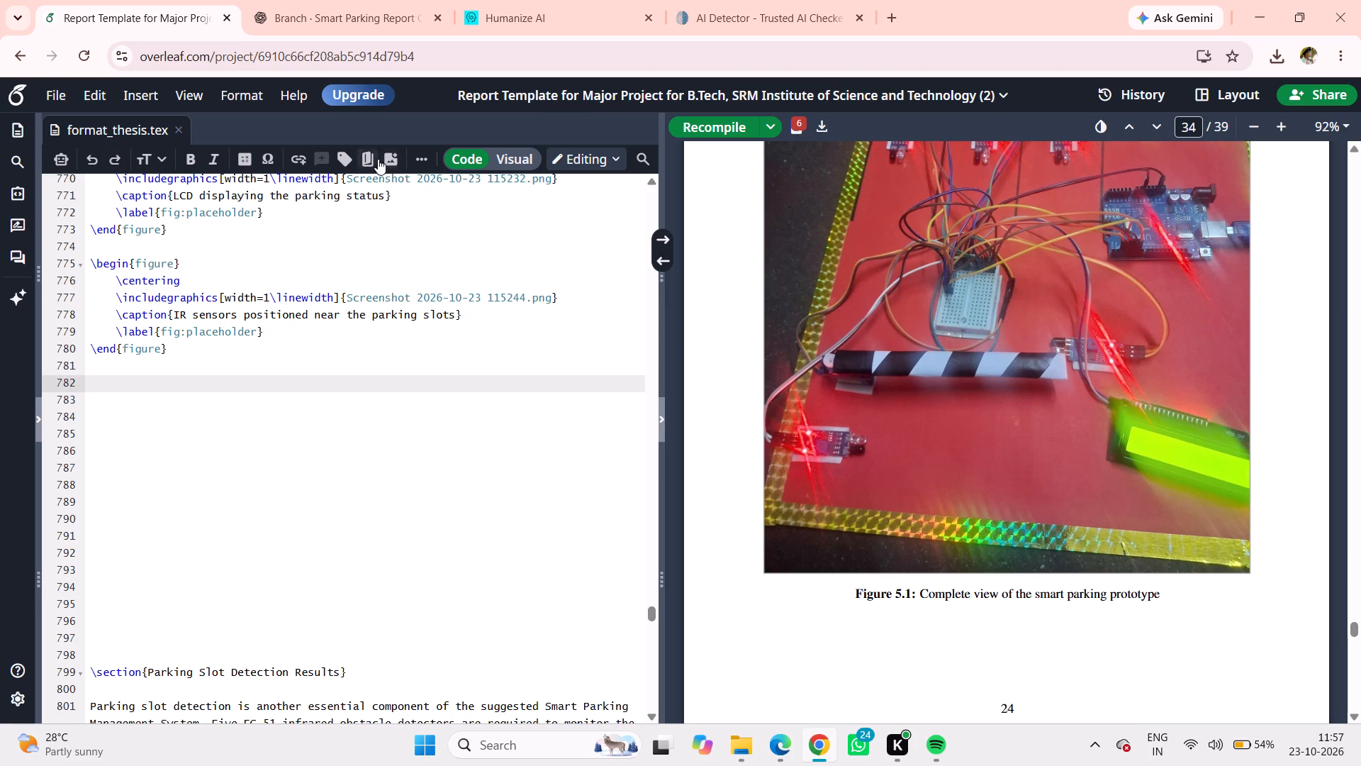
{"action": "left_click", "coordinate": [386, 157]}
{"action": "left_click", "coordinate": [409, 192]}
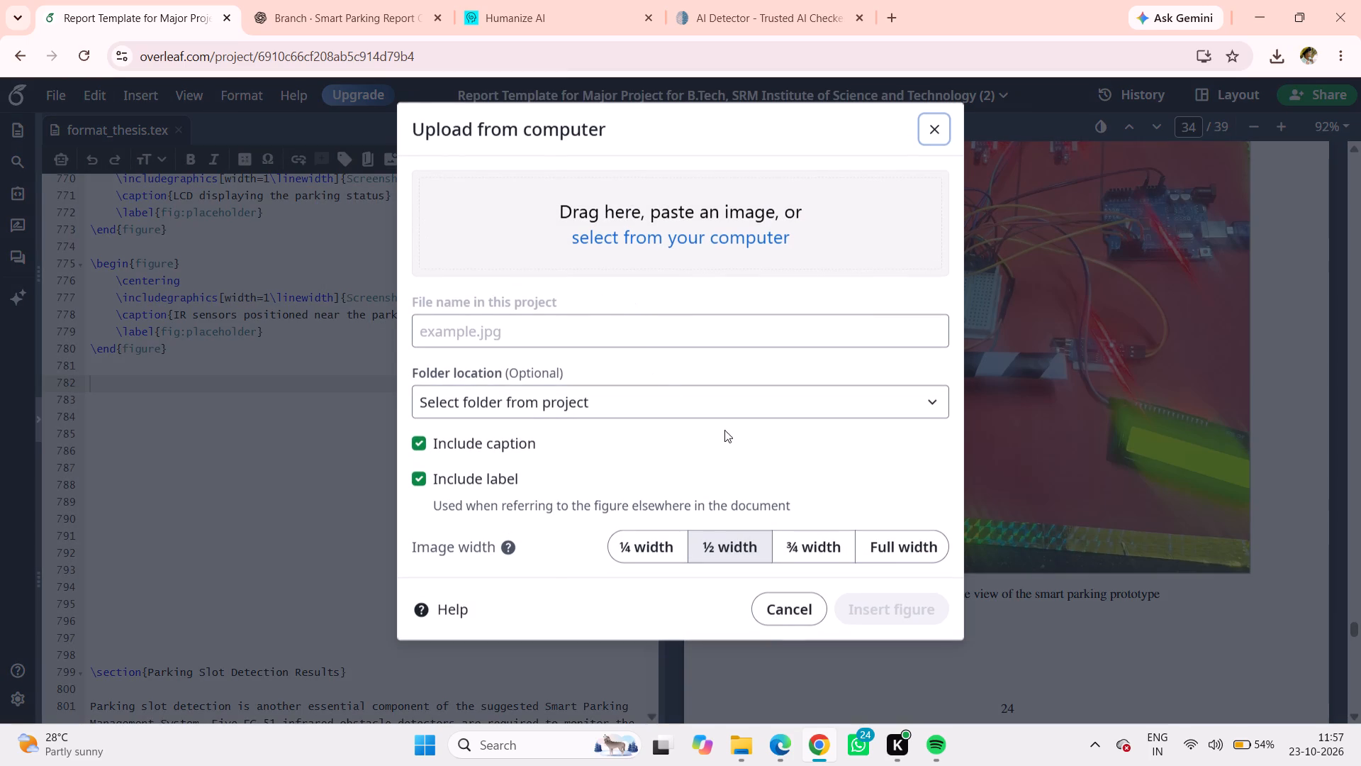
{"action": "left_click", "coordinate": [649, 233]}
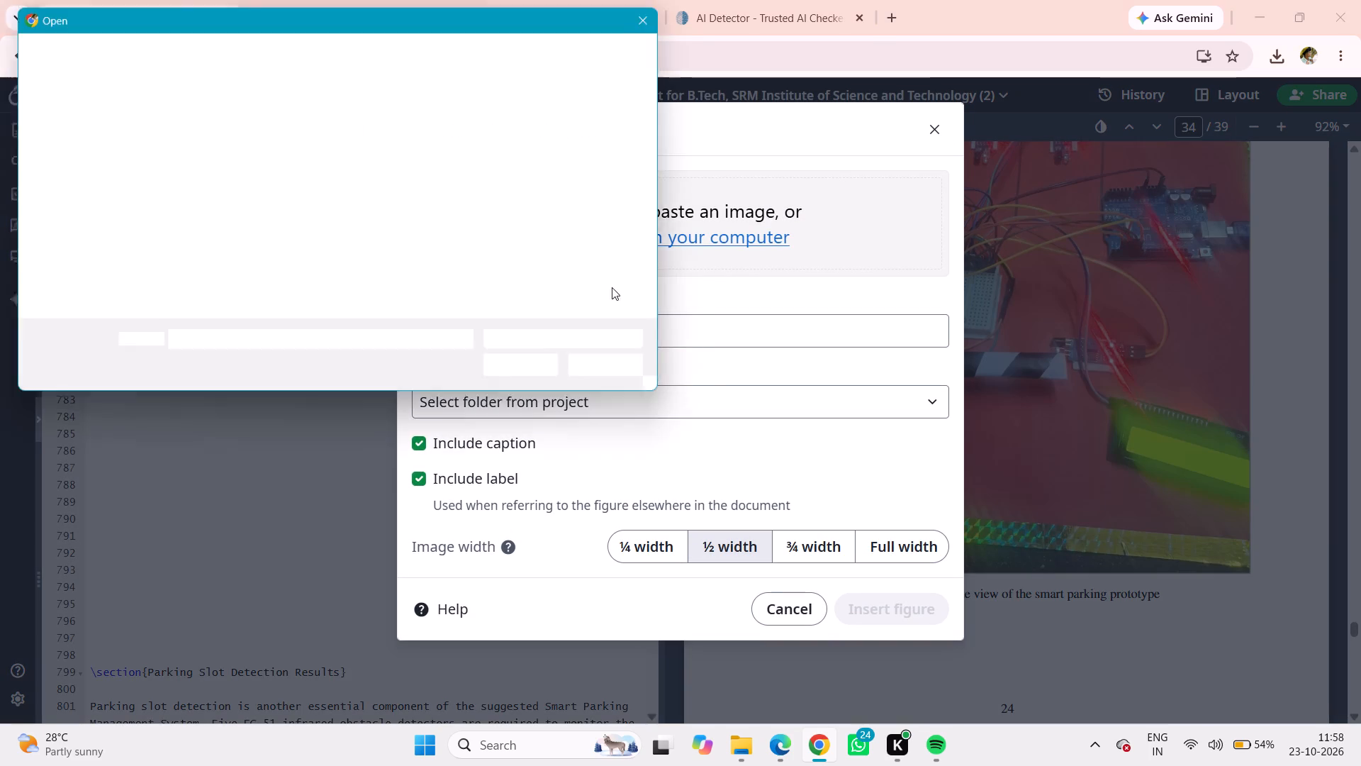
{"action": "left_click", "coordinate": [221, 266]}
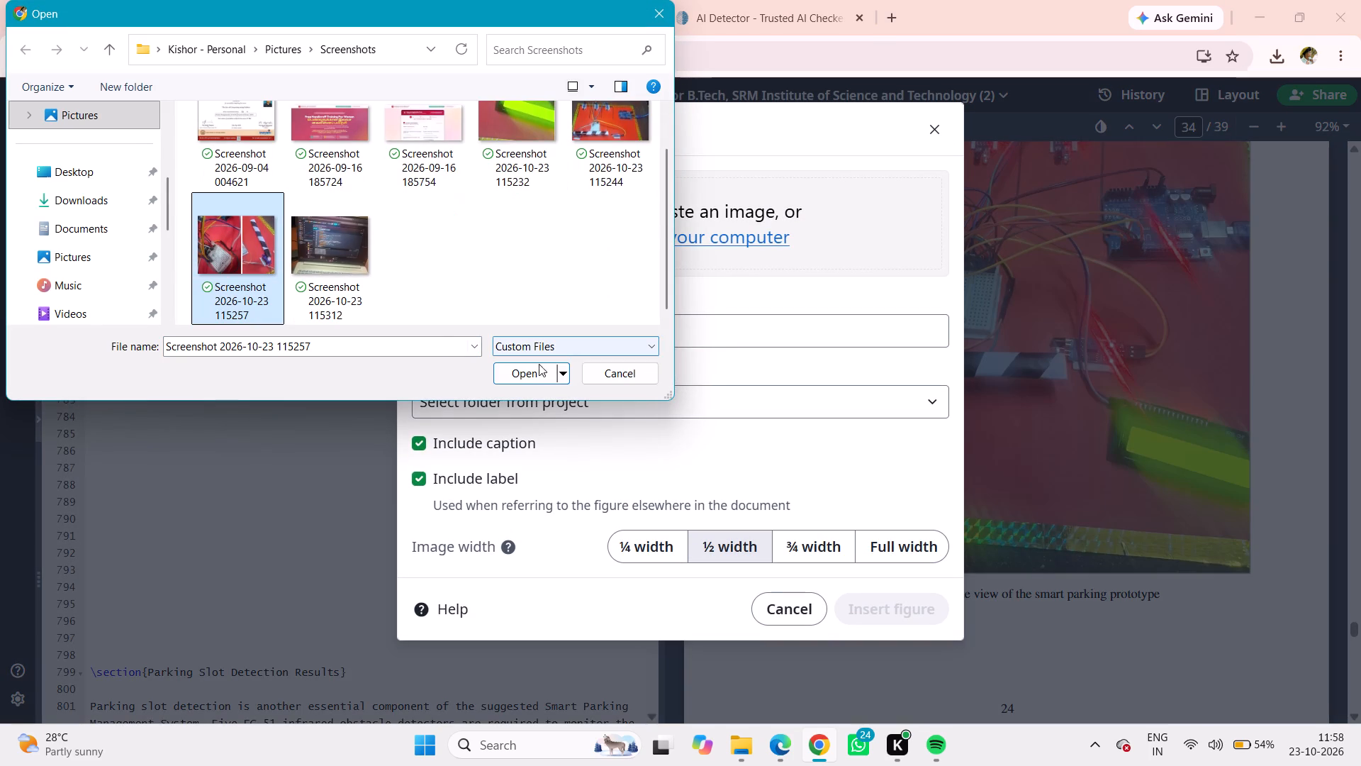
{"action": "left_click", "coordinate": [536, 370]}
{"action": "left_click", "coordinate": [882, 542]}
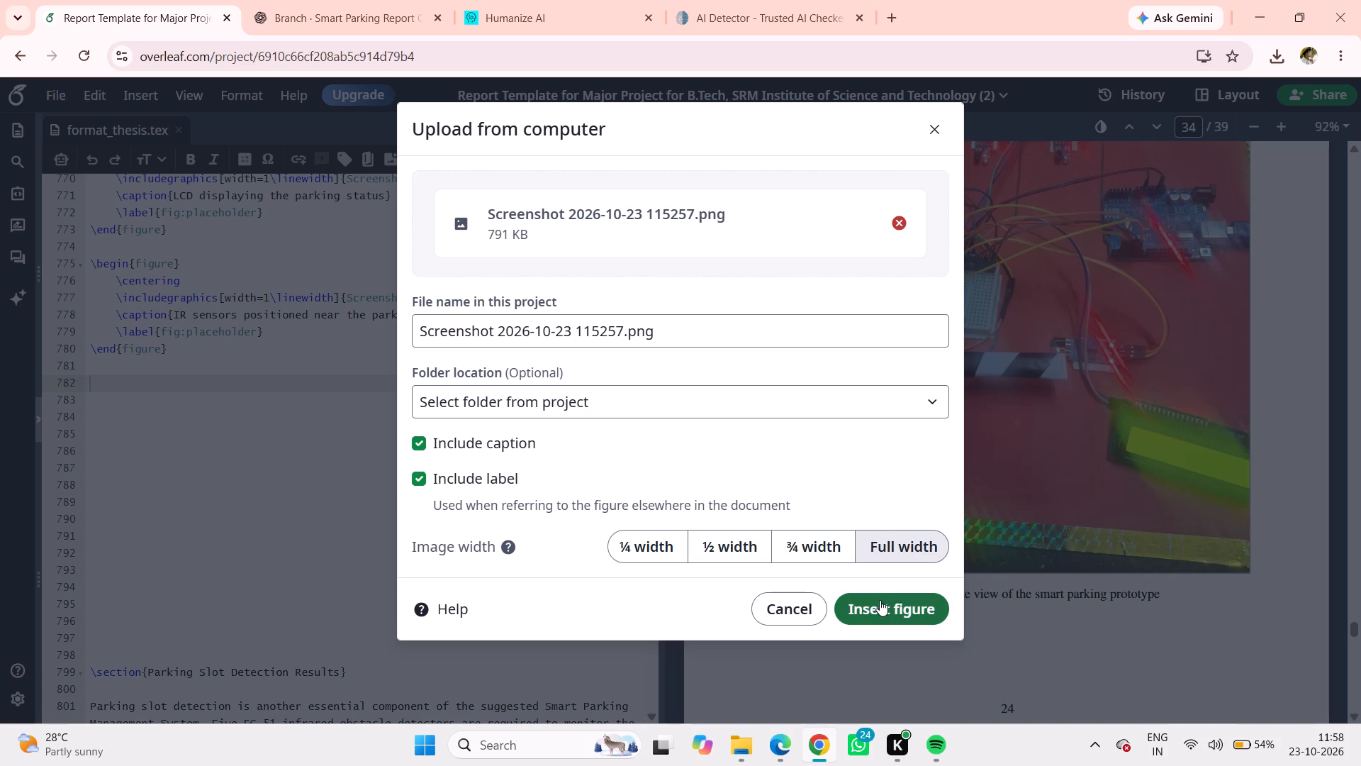
{"action": "left_click", "coordinate": [880, 600]}
In the Task4_Prototype_Figures PDF in Edge, copy the Figure 5.4 caption text "LED indicators and servo-operated barrier." without its figure number.
{"action": "left_click", "coordinate": [769, 753]}
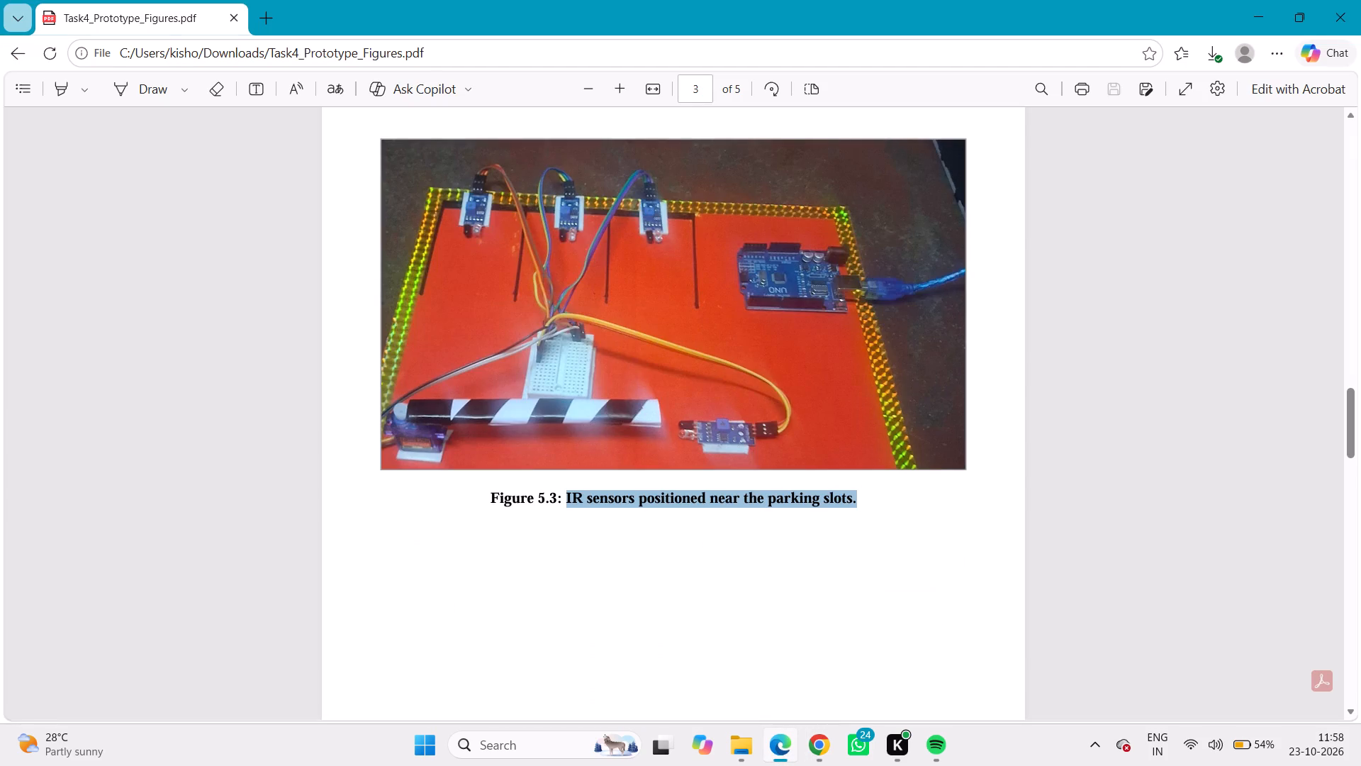
{"action": "scroll", "coordinate": [608, 491], "scroll_direction": "down", "scroll_amount": 11}
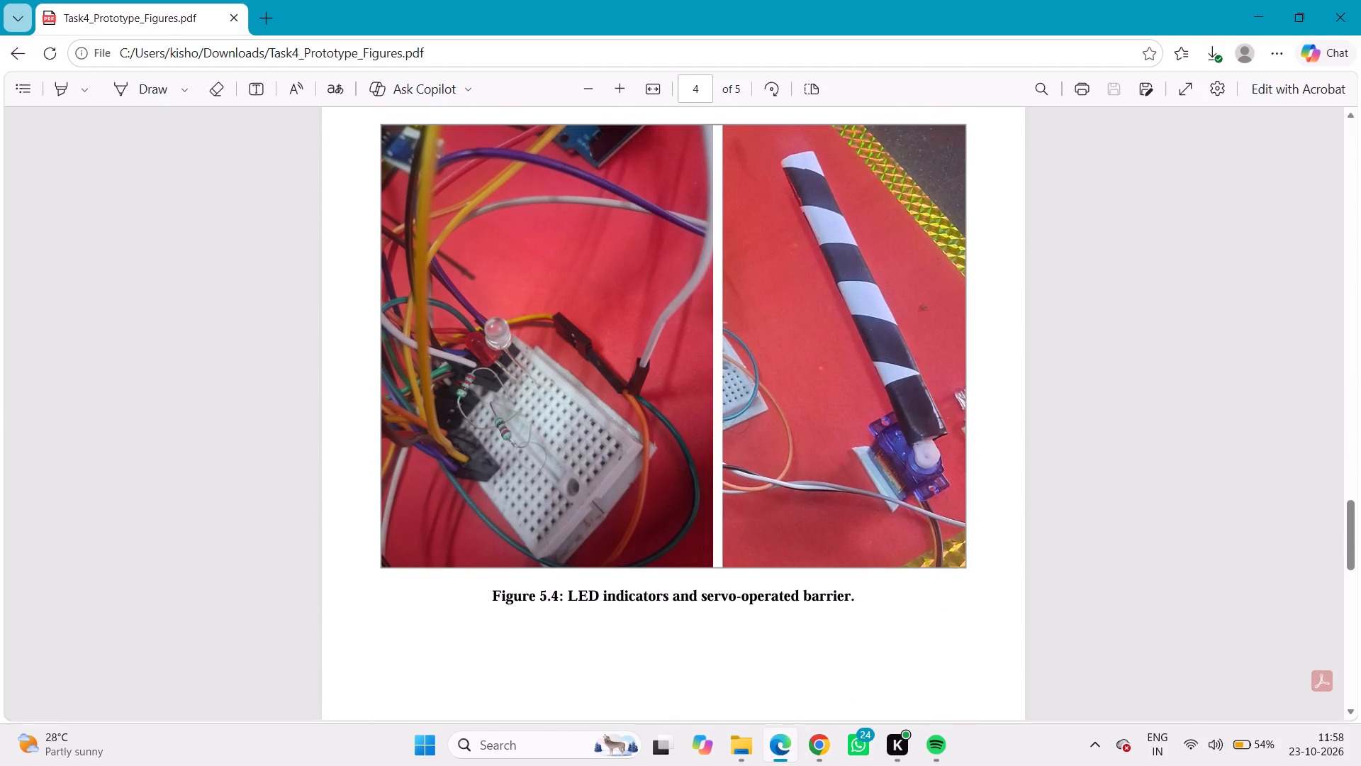
{"action": "left_click_drag", "start_coordinate": [571, 585], "coordinate": [850, 600]}
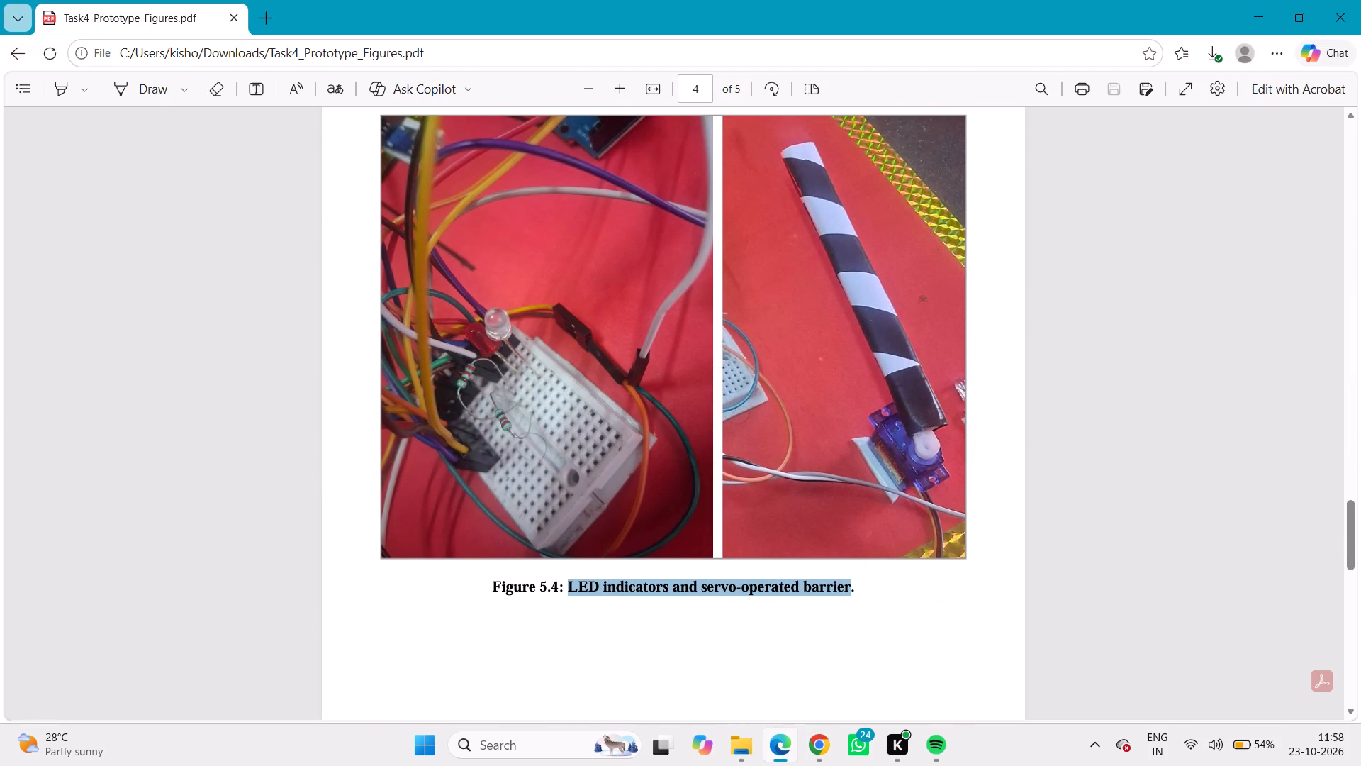
{"action": "left_click_drag", "start_coordinate": [850, 600], "coordinate": [863, 599]}
{"action": "key", "text": "ctrl+c"}
Back in Overleaf, caption the new figure "LED indicators and servo-operated barrier", without the line break and full stop.
{"action": "key", "text": "alt+Tab"}
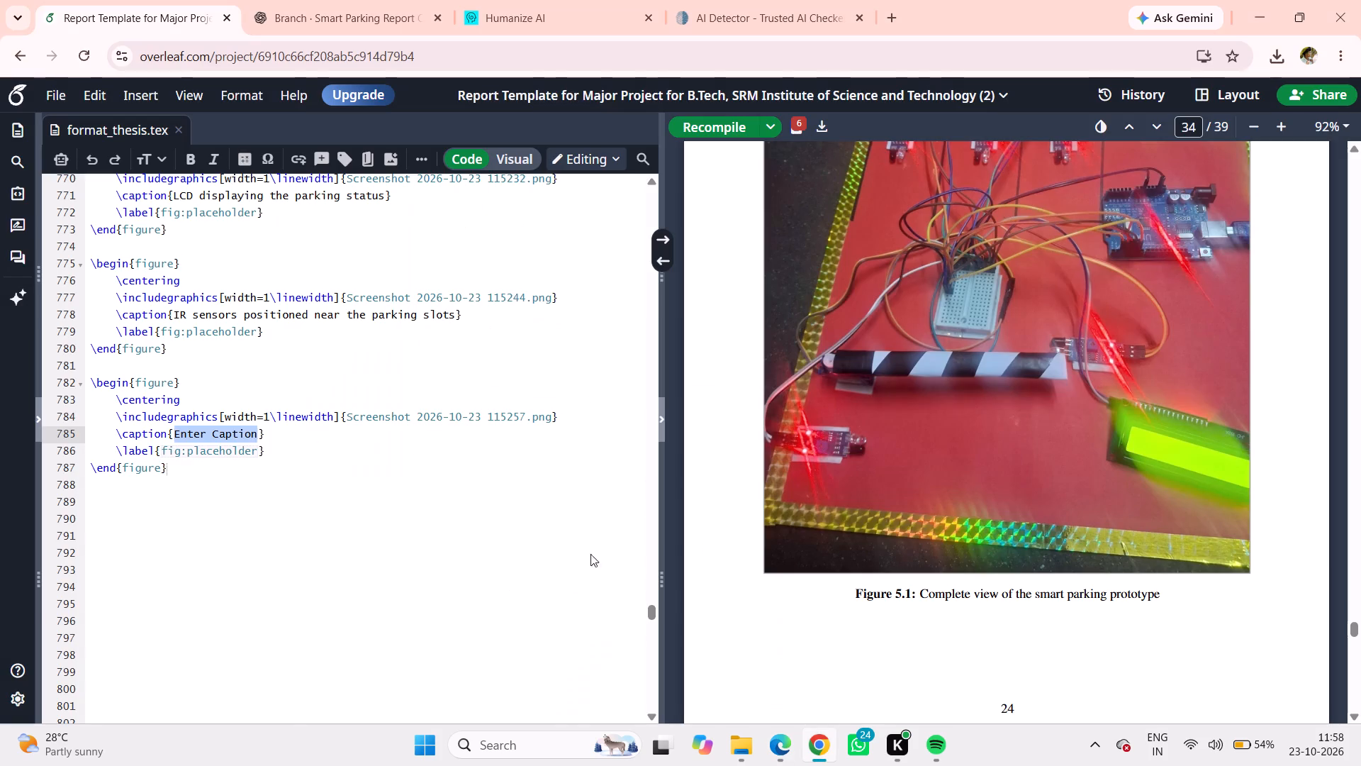
{"action": "key", "text": "ctrl+v"}
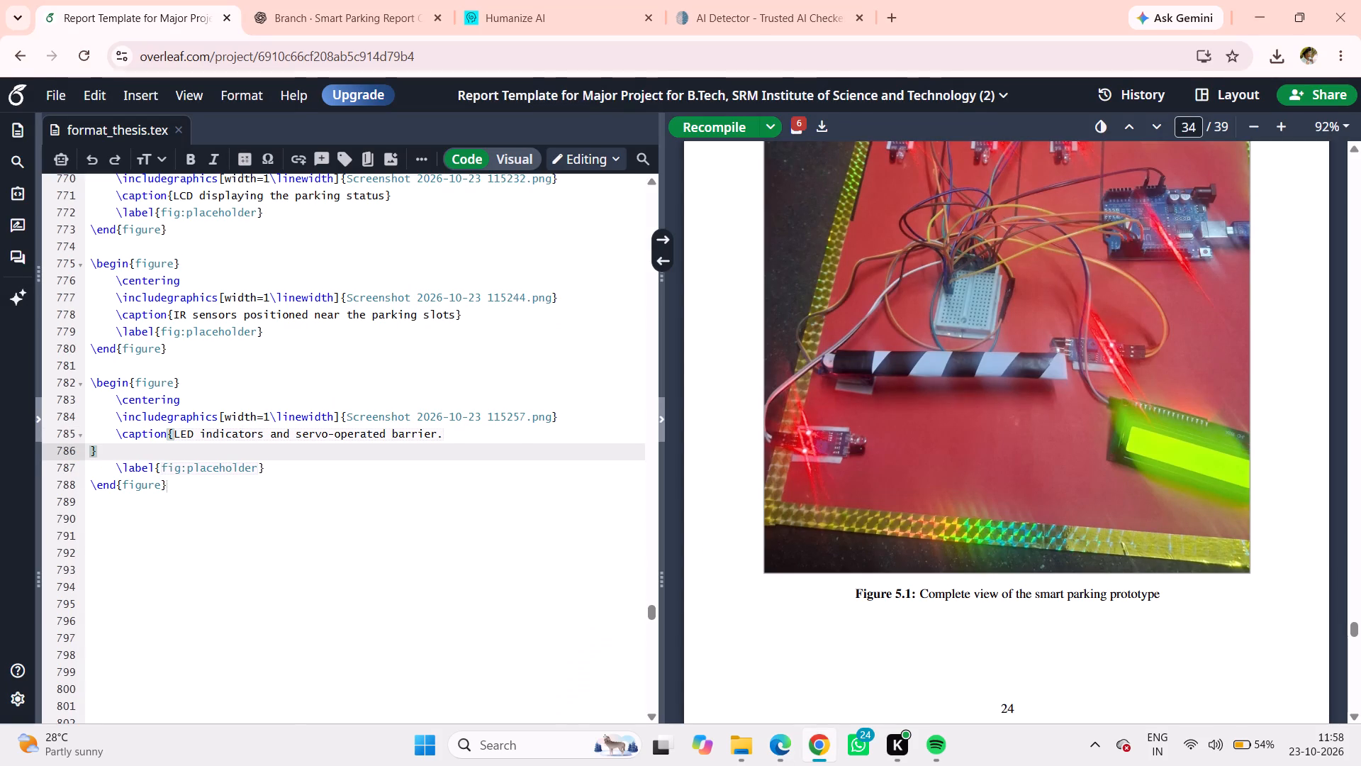
{"action": "key", "text": "BackSpace"}
{"action": "key", "text": "BackSpace"}
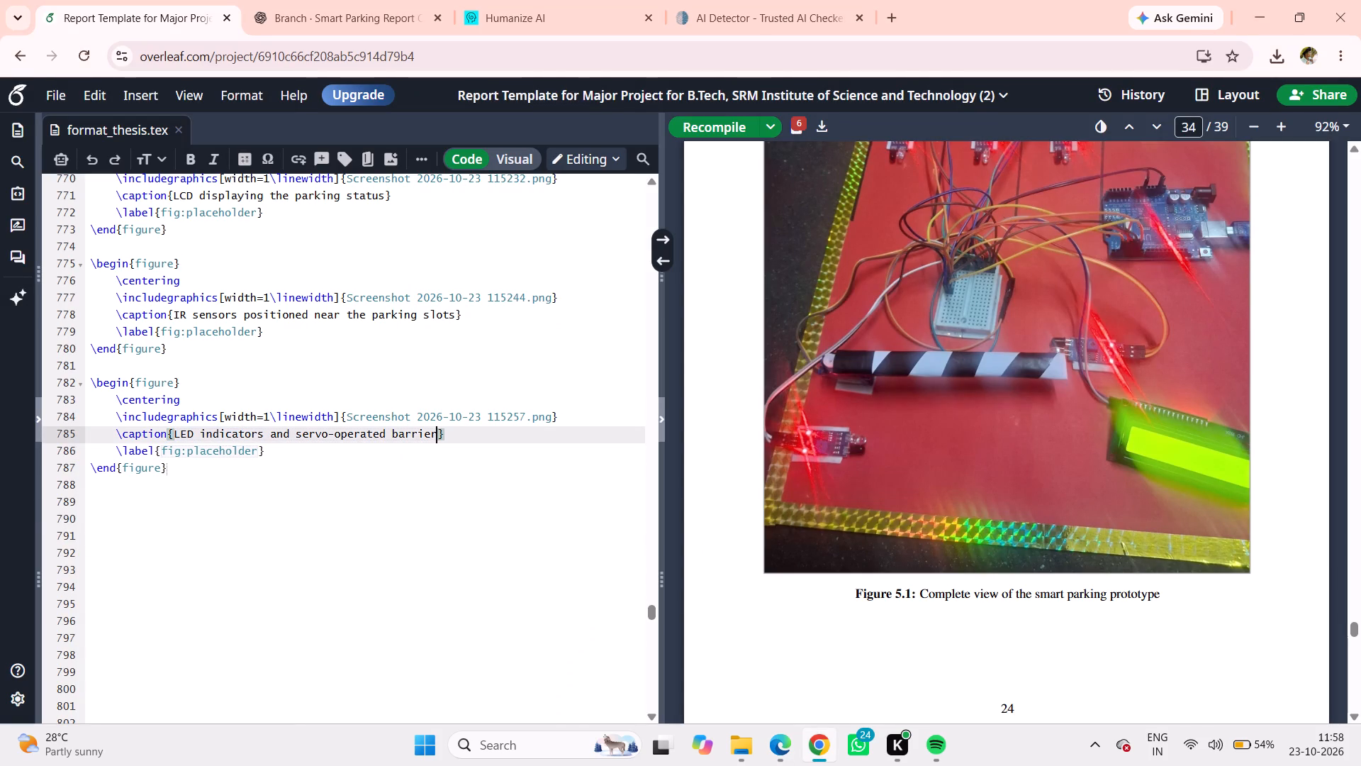
On blank line 790, below the LED and barrier figure, insert Screenshot 2026-10-23 115312.png from the Screenshots folder as a full-width figure.
{"action": "left_click", "coordinate": [96, 513]}
{"action": "left_click", "coordinate": [383, 158]}
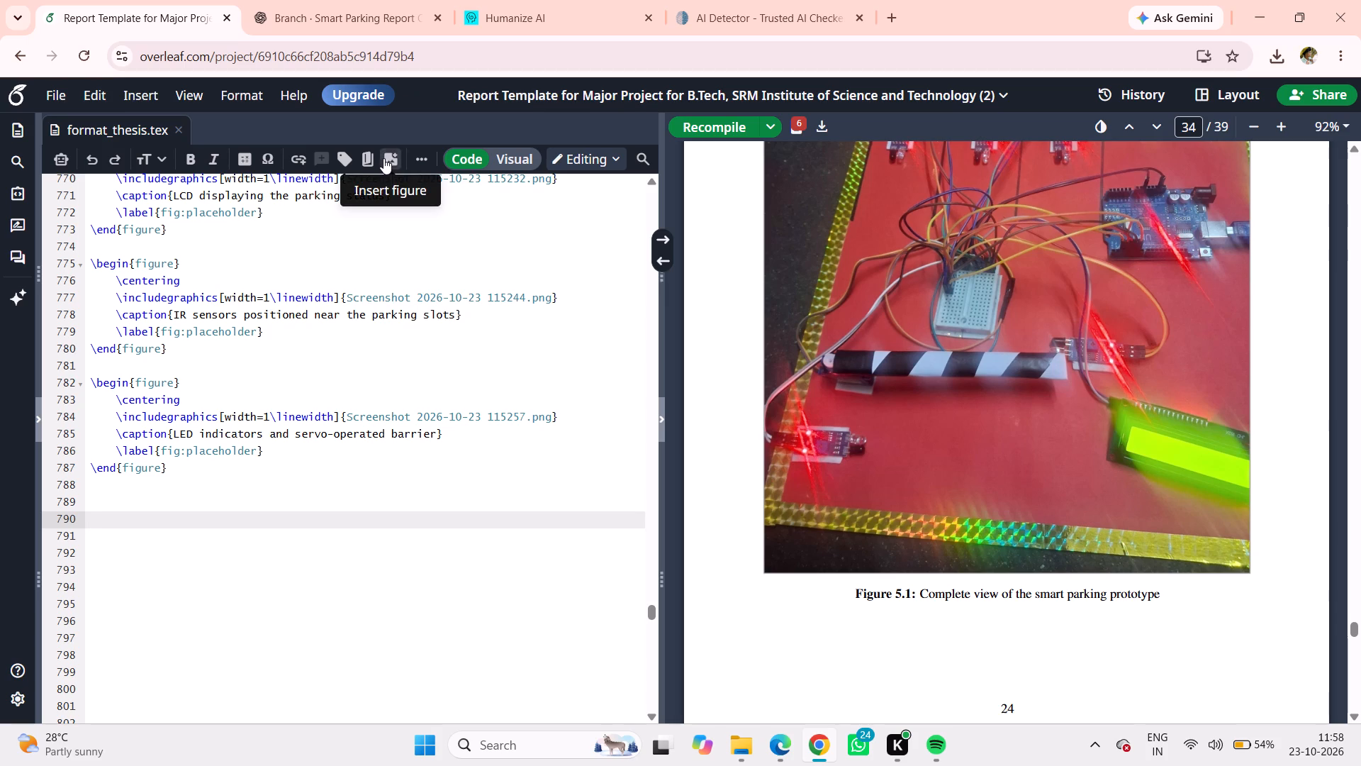
{"action": "left_click", "coordinate": [384, 189]}
{"action": "left_click", "coordinate": [688, 236]}
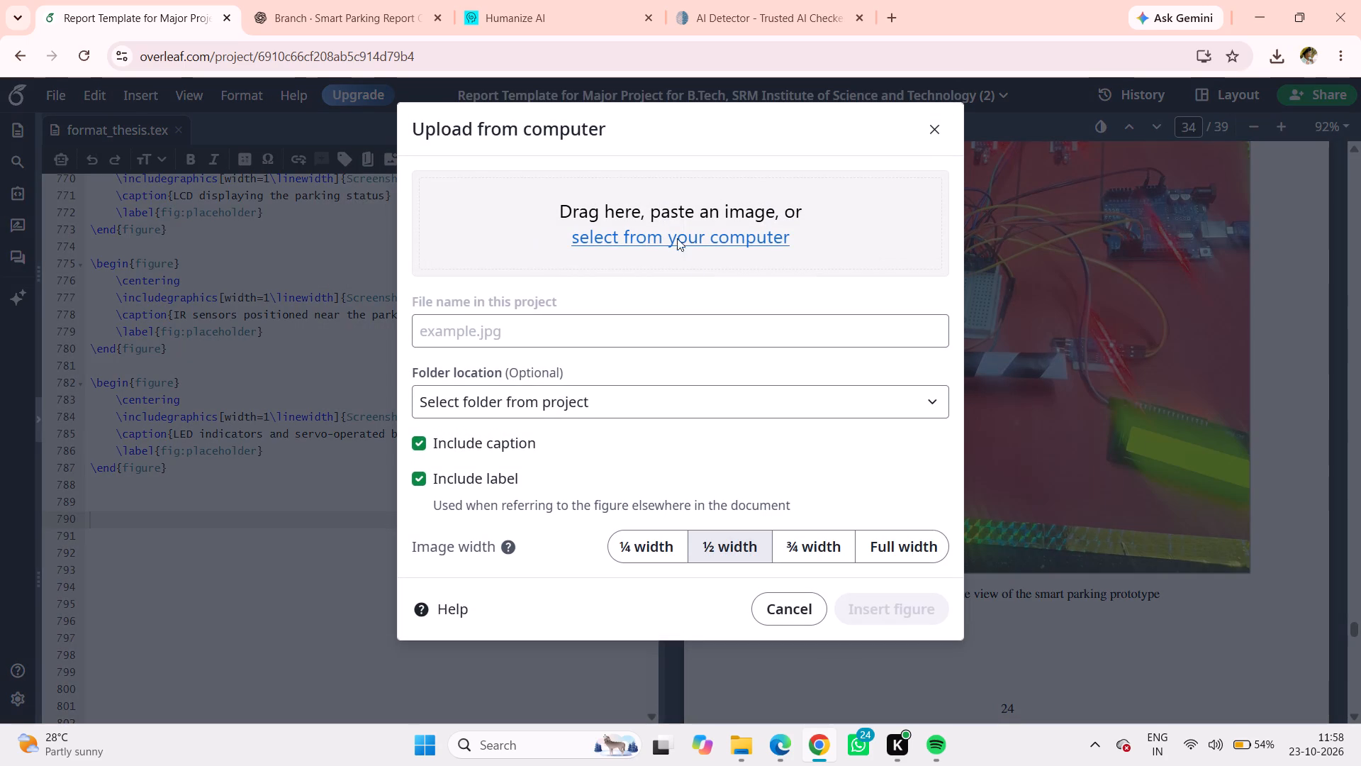
{"action": "scroll", "coordinate": [272, 236], "scroll_direction": "down", "scroll_amount": 1}
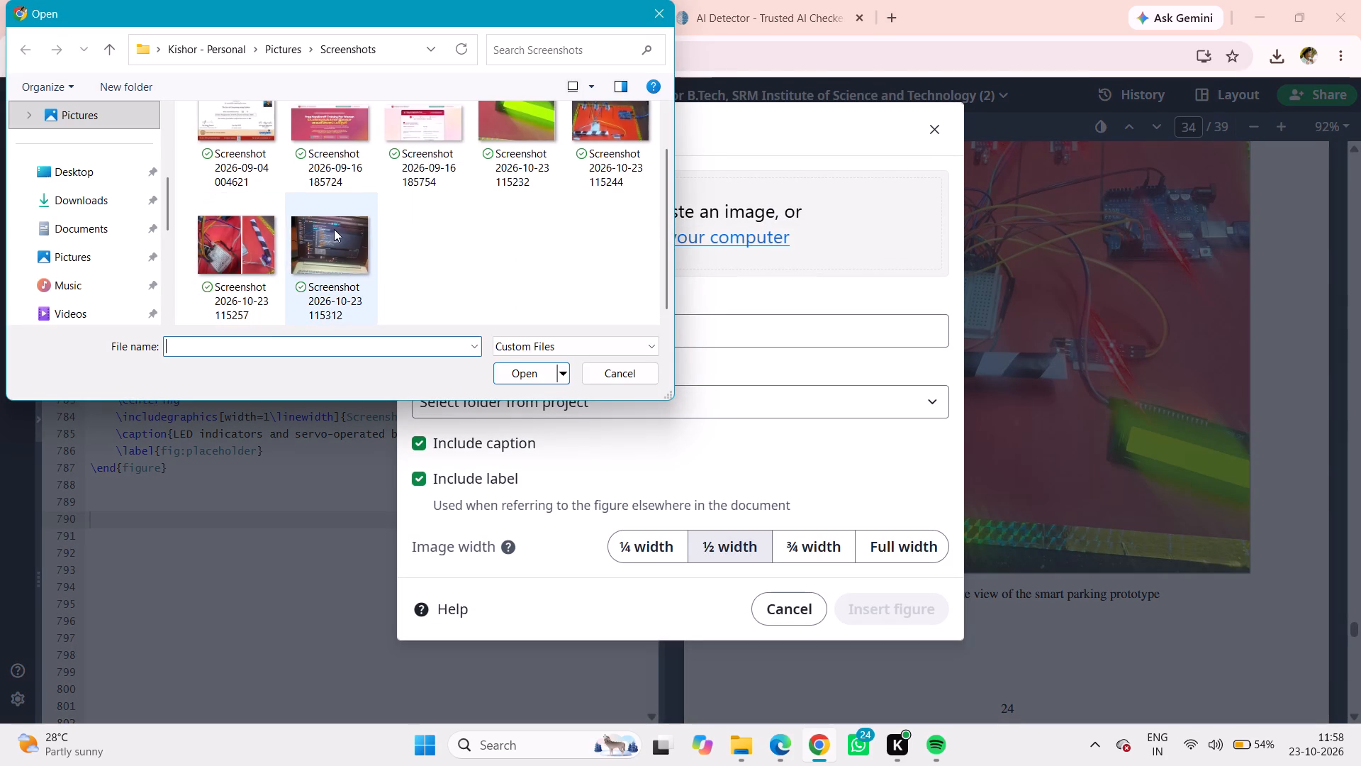
{"action": "left_click", "coordinate": [334, 229]}
{"action": "left_click", "coordinate": [511, 364]}
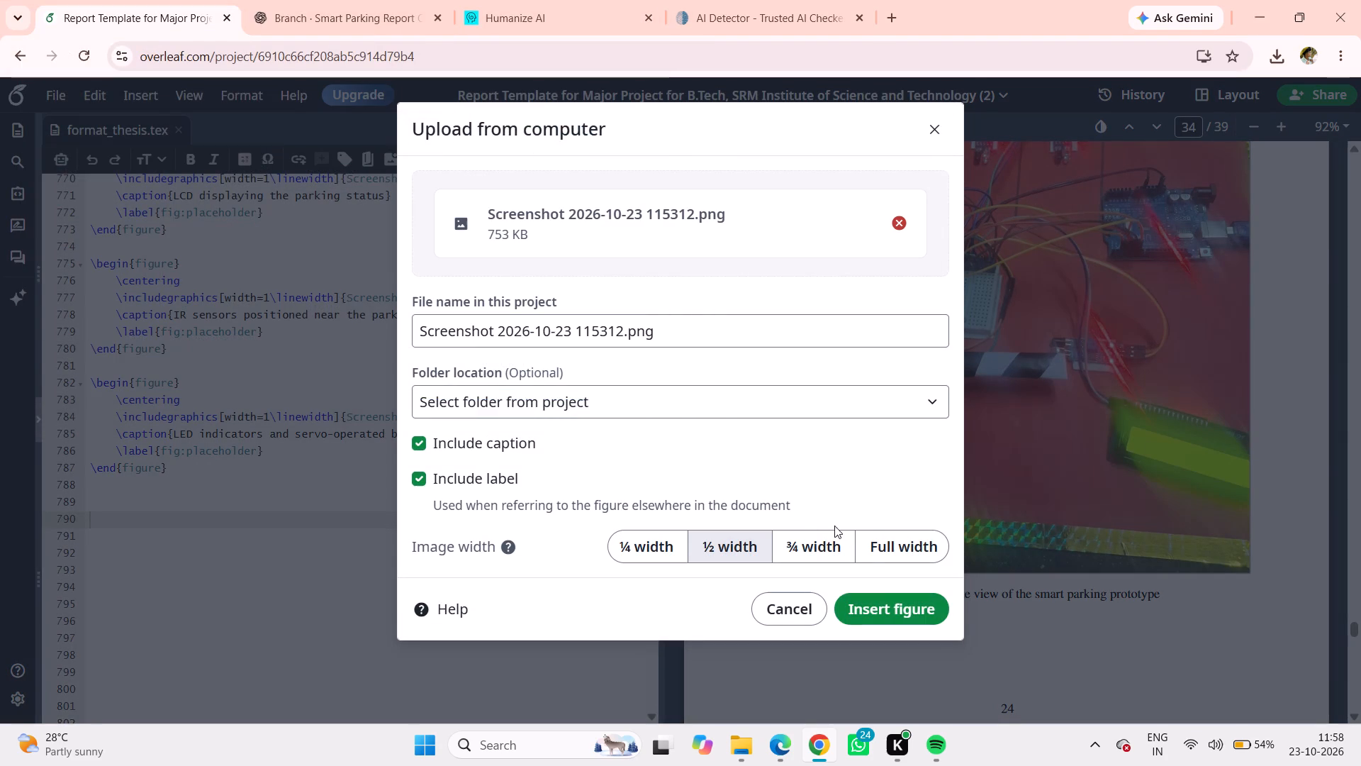
{"action": "left_click", "coordinate": [873, 541]}
{"action": "left_click", "coordinate": [858, 605]}
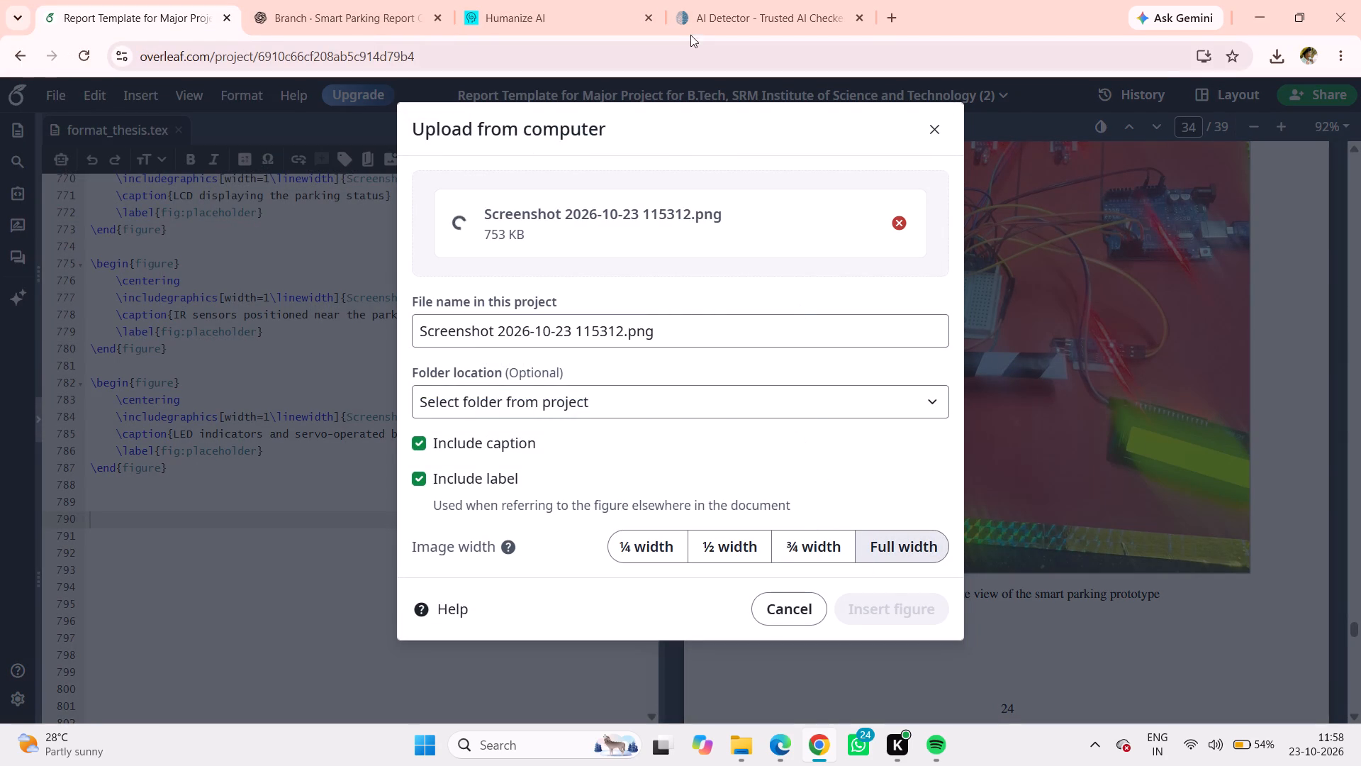
In the Task4_Prototype_Figures PDF in Edge, copy the Figure 5.5 caption text "Arduino IDE program and Serial Monitor output" without its figure number and full stop.
{"action": "key", "text": "alt+Tab"}
{"action": "scroll", "coordinate": [639, 326], "scroll_direction": "down", "scroll_amount": 7}
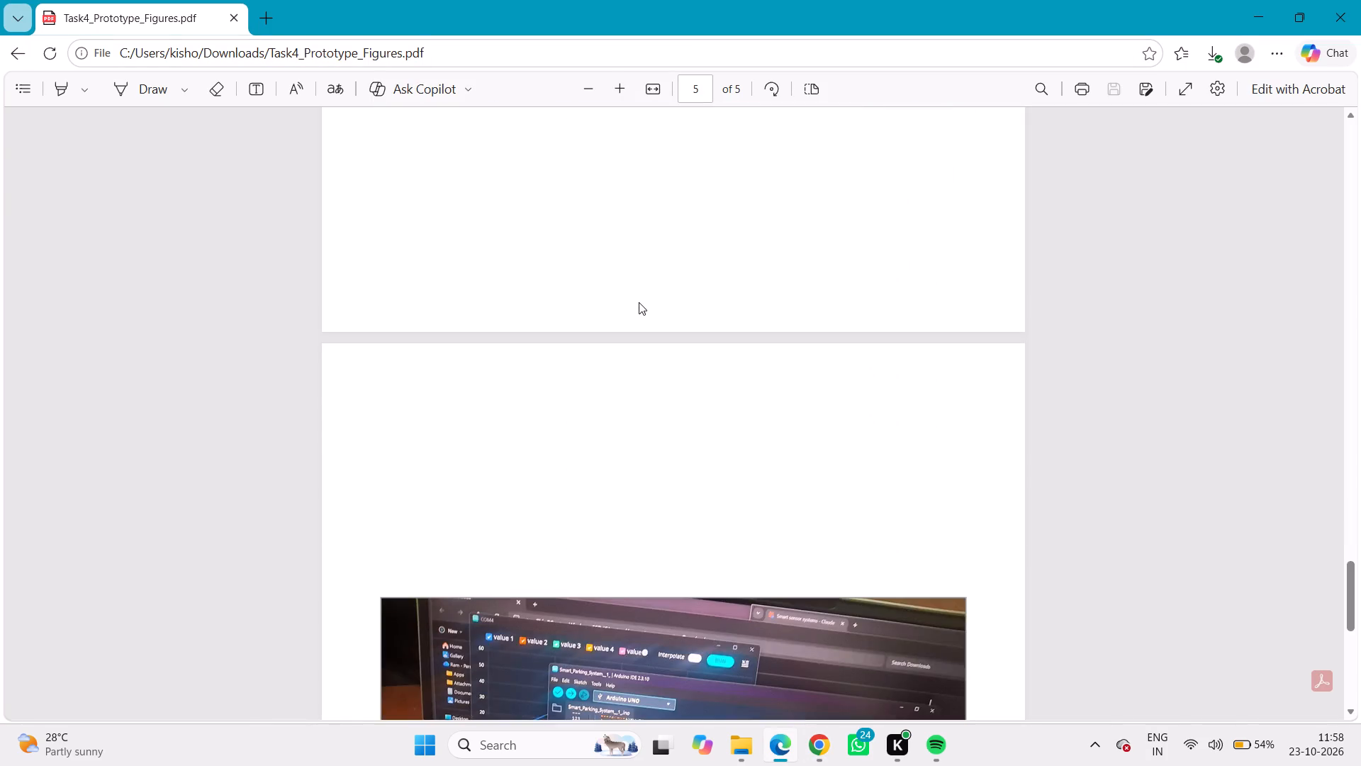
{"action": "scroll", "coordinate": [639, 302], "scroll_direction": "down", "scroll_amount": 7}
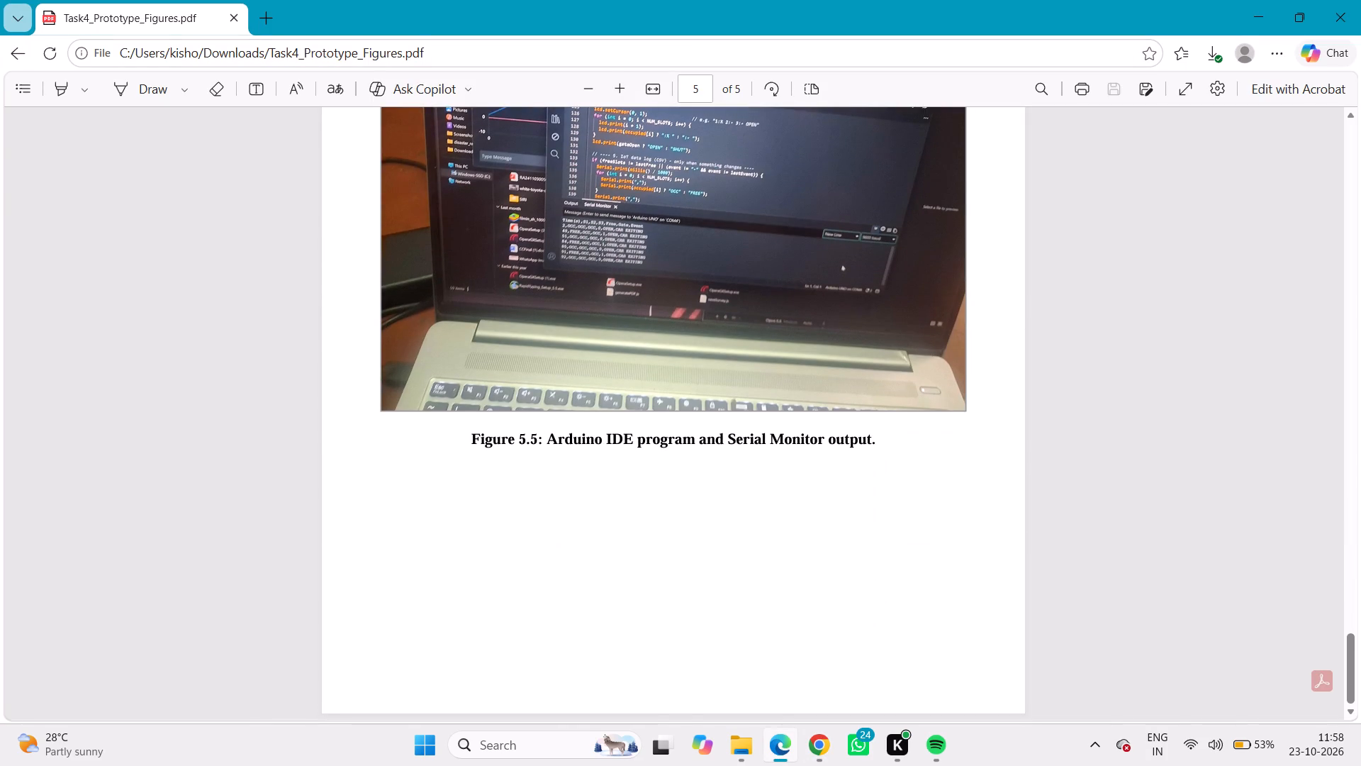
{"action": "left_click_drag", "start_coordinate": [550, 446], "coordinate": [556, 445]}
{"action": "left_click_drag", "start_coordinate": [556, 445], "coordinate": [895, 445]}
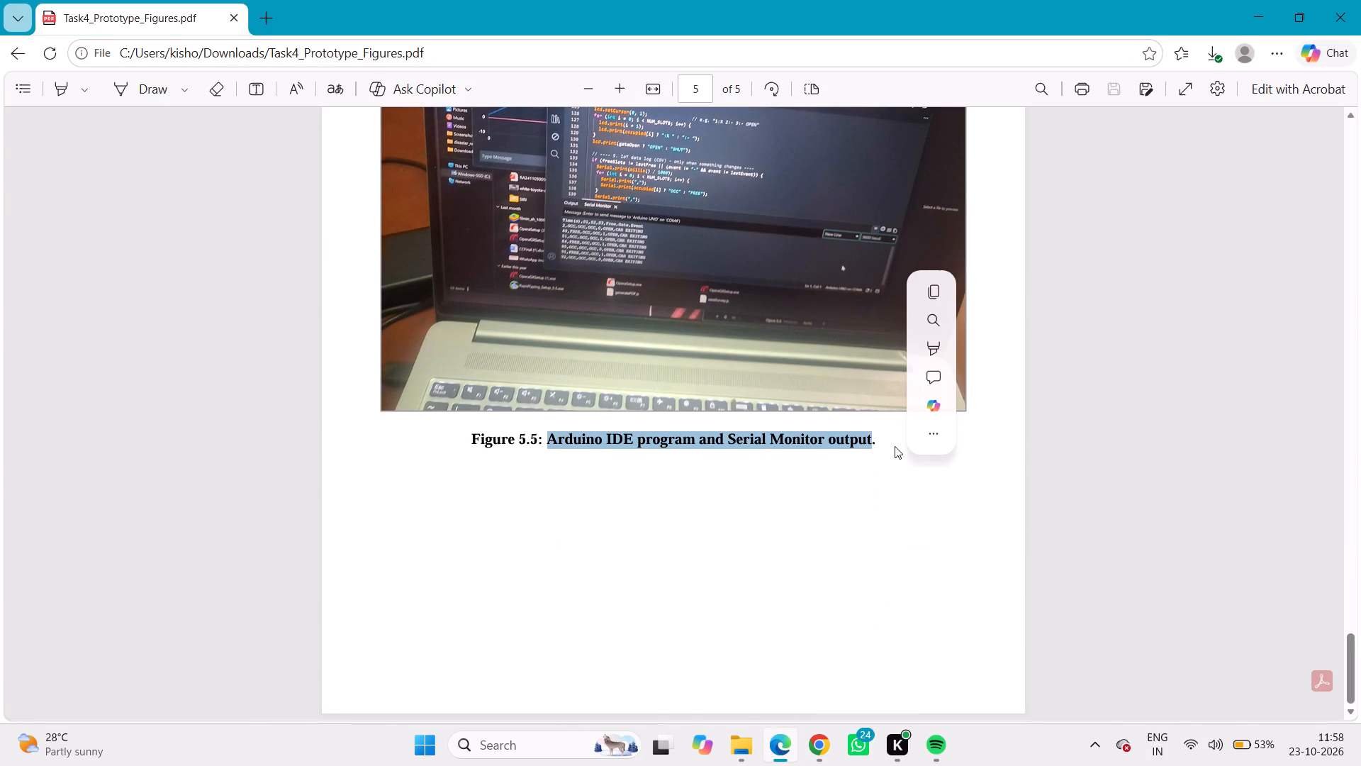
{"action": "key", "text": "ctrl+c"}
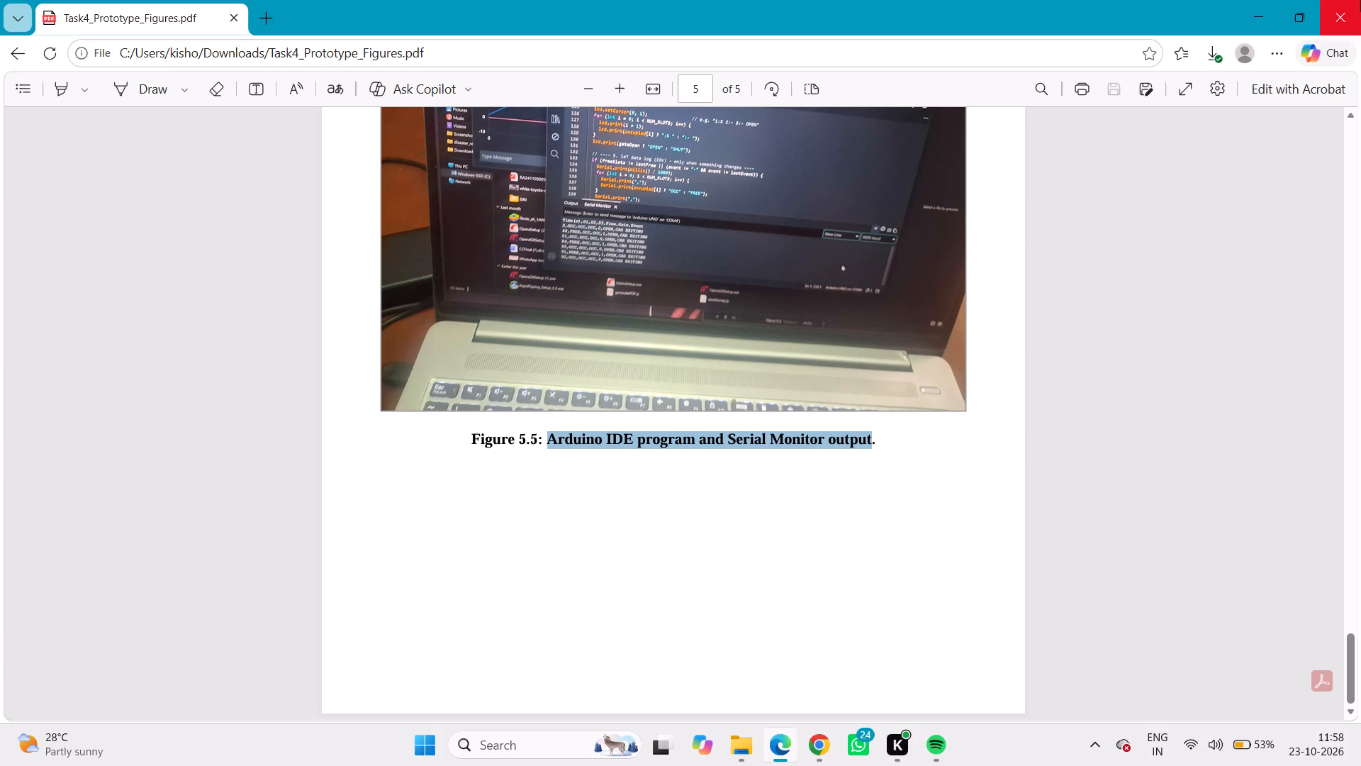
Close the figures PDF and, back in Overleaf, caption the new figure "Arduino IDE program and Serial Monitor output".
{"action": "left_click", "coordinate": [1360, 0]}
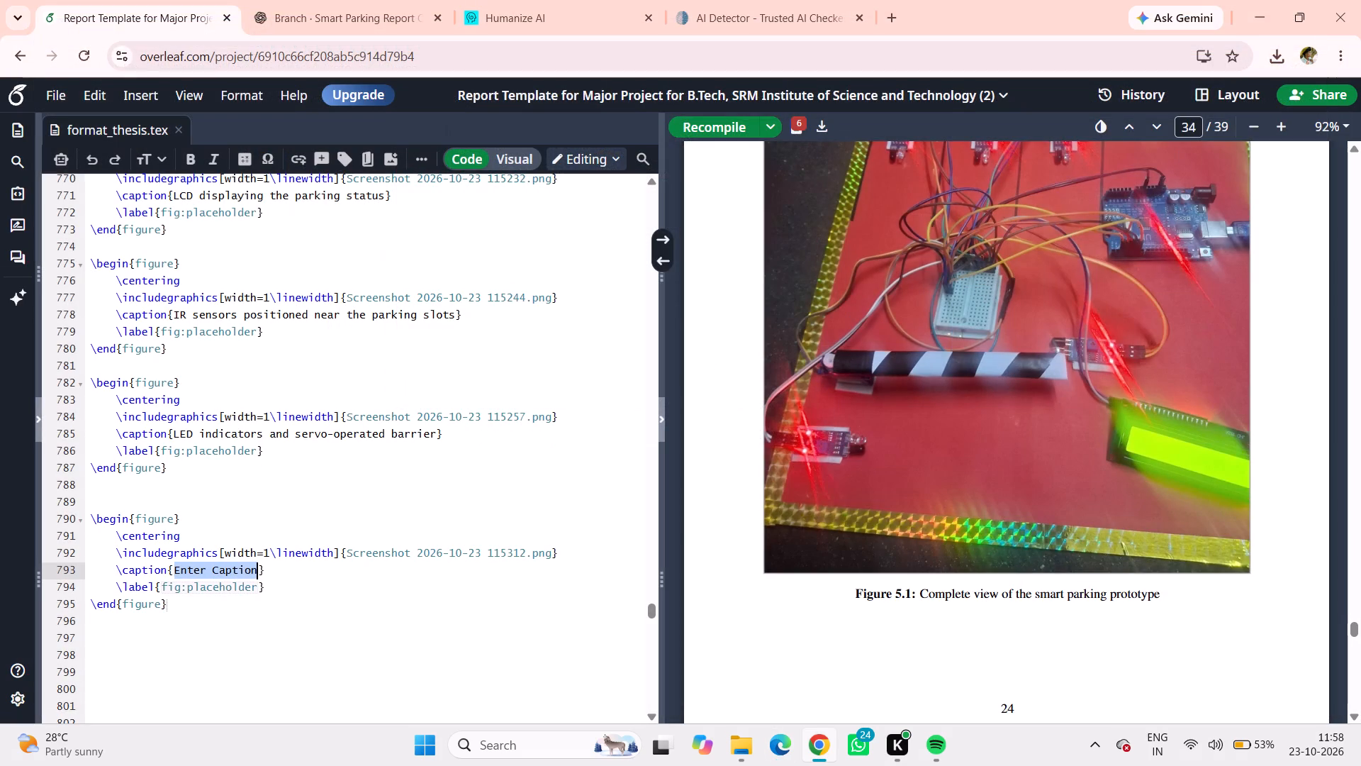
{"action": "key", "text": "ctrl+v"}
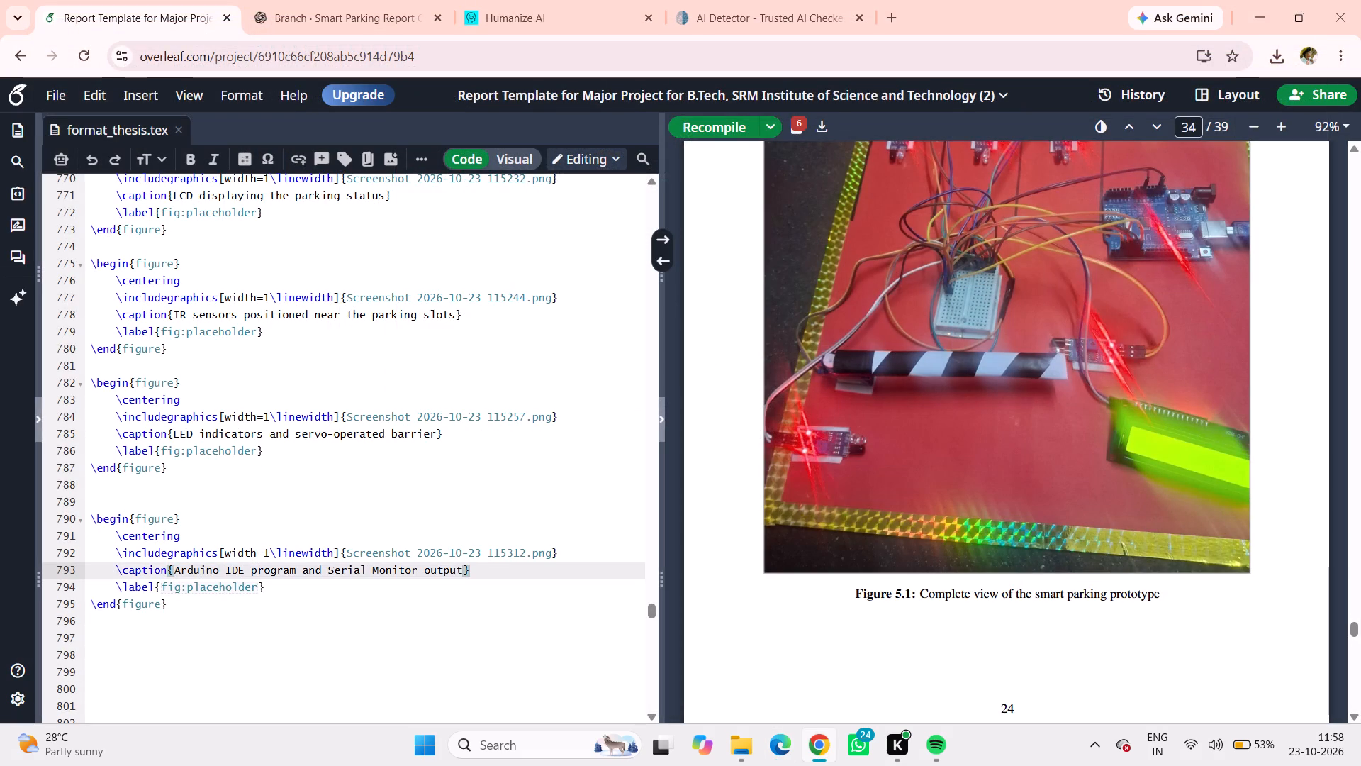
Recompile the report with the newly added prototype figures.
{"action": "left_click", "coordinate": [699, 121]}
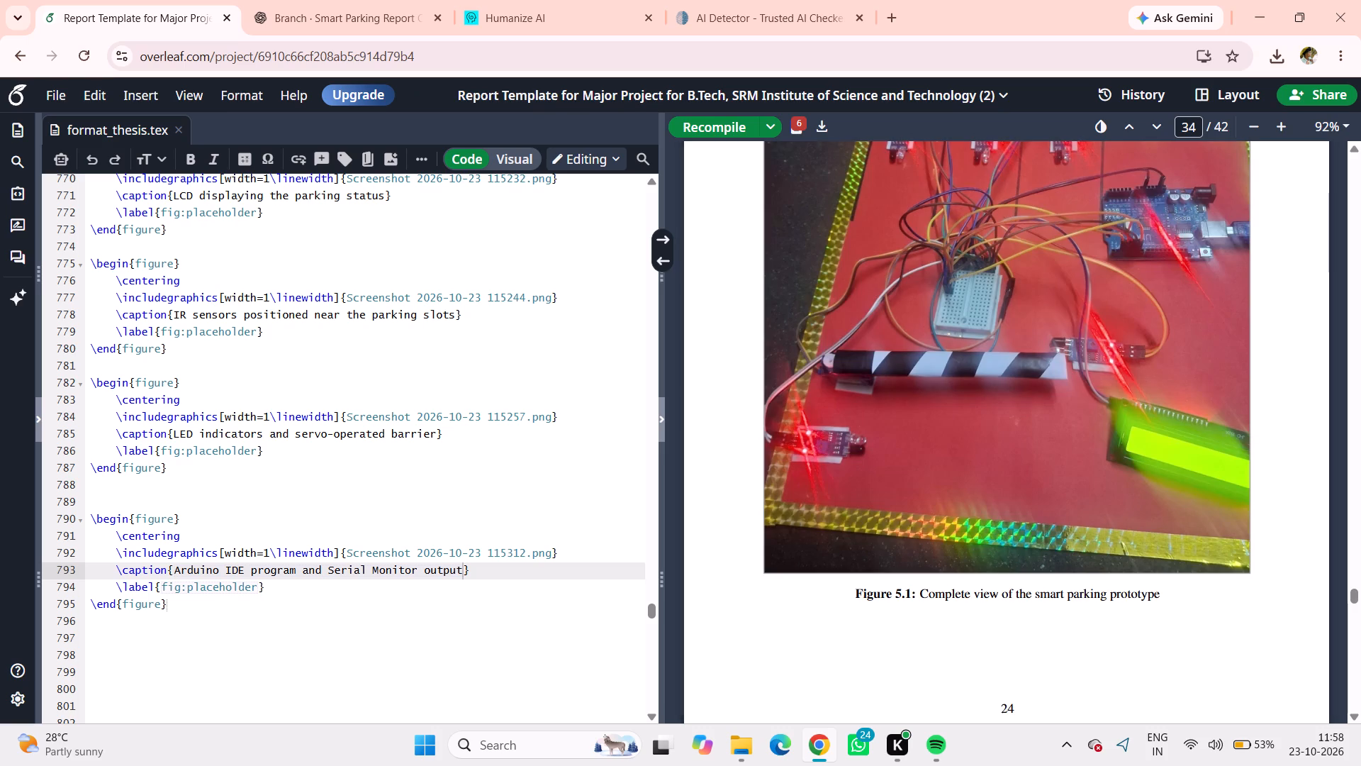
Review the compiled report pages containing Figures 5.2 to 5.5, checking the placement of the images, their captions and the surrounding sections.
{"action": "scroll", "coordinate": [617, 426], "scroll_direction": "down", "scroll_amount": 5}
{"action": "scroll", "coordinate": [967, 438], "scroll_direction": "down", "scroll_amount": 8}
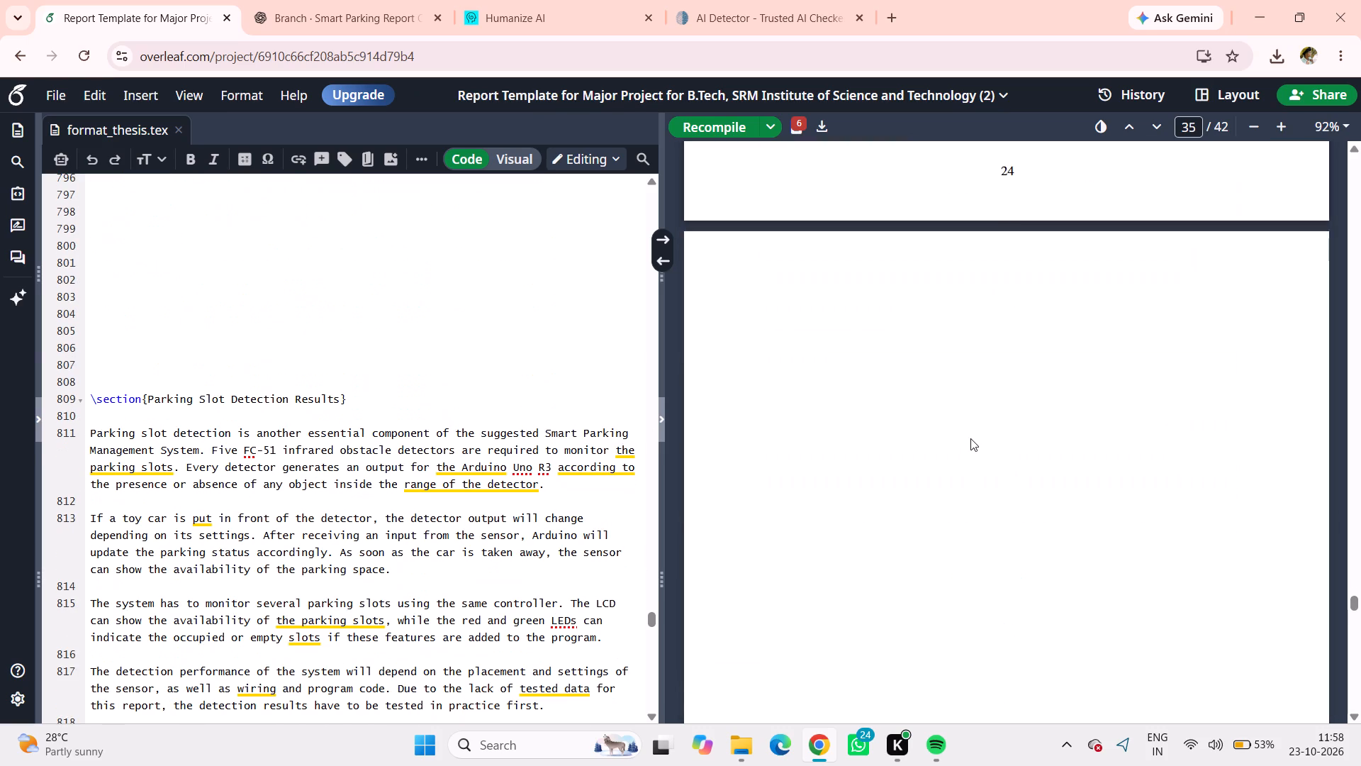
{"action": "scroll", "coordinate": [970, 438], "scroll_direction": "down", "scroll_amount": 10}
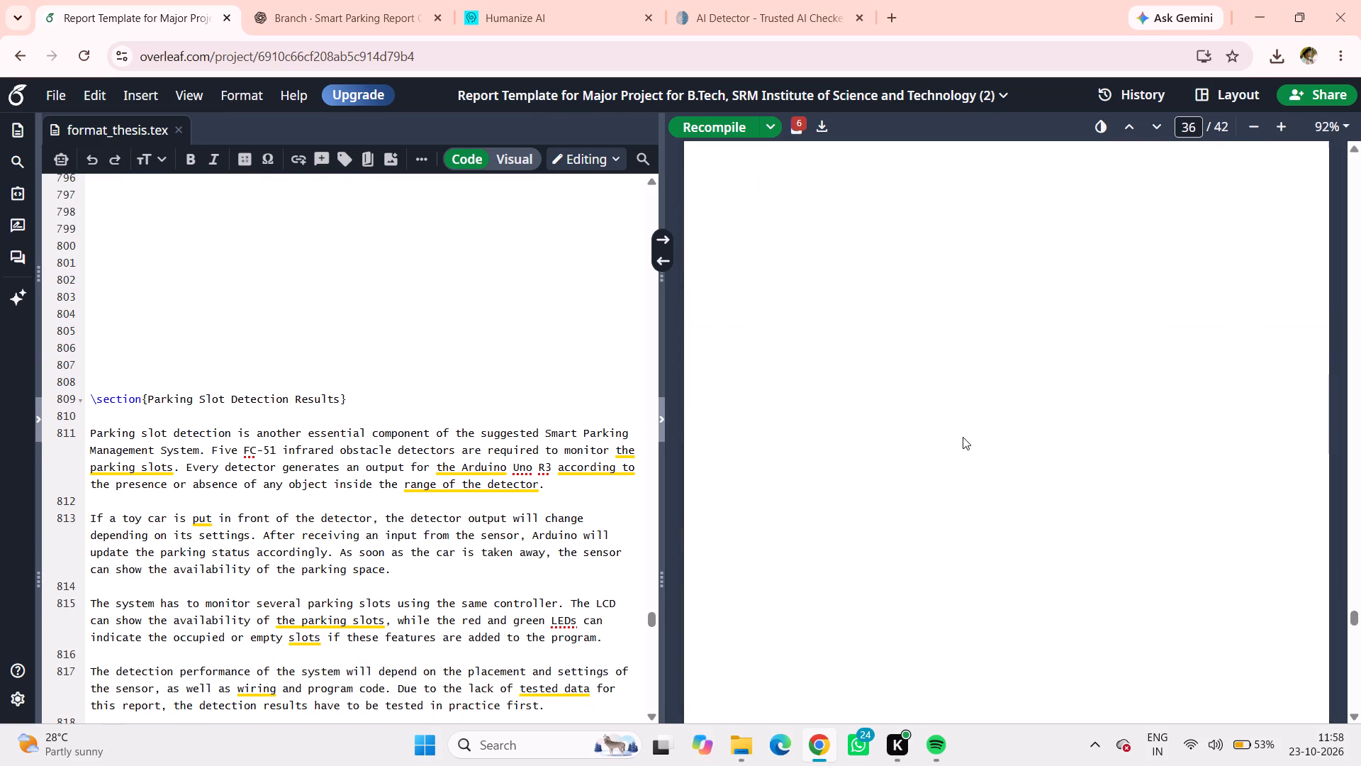
{"action": "scroll", "coordinate": [963, 436], "scroll_direction": "down", "scroll_amount": 4}
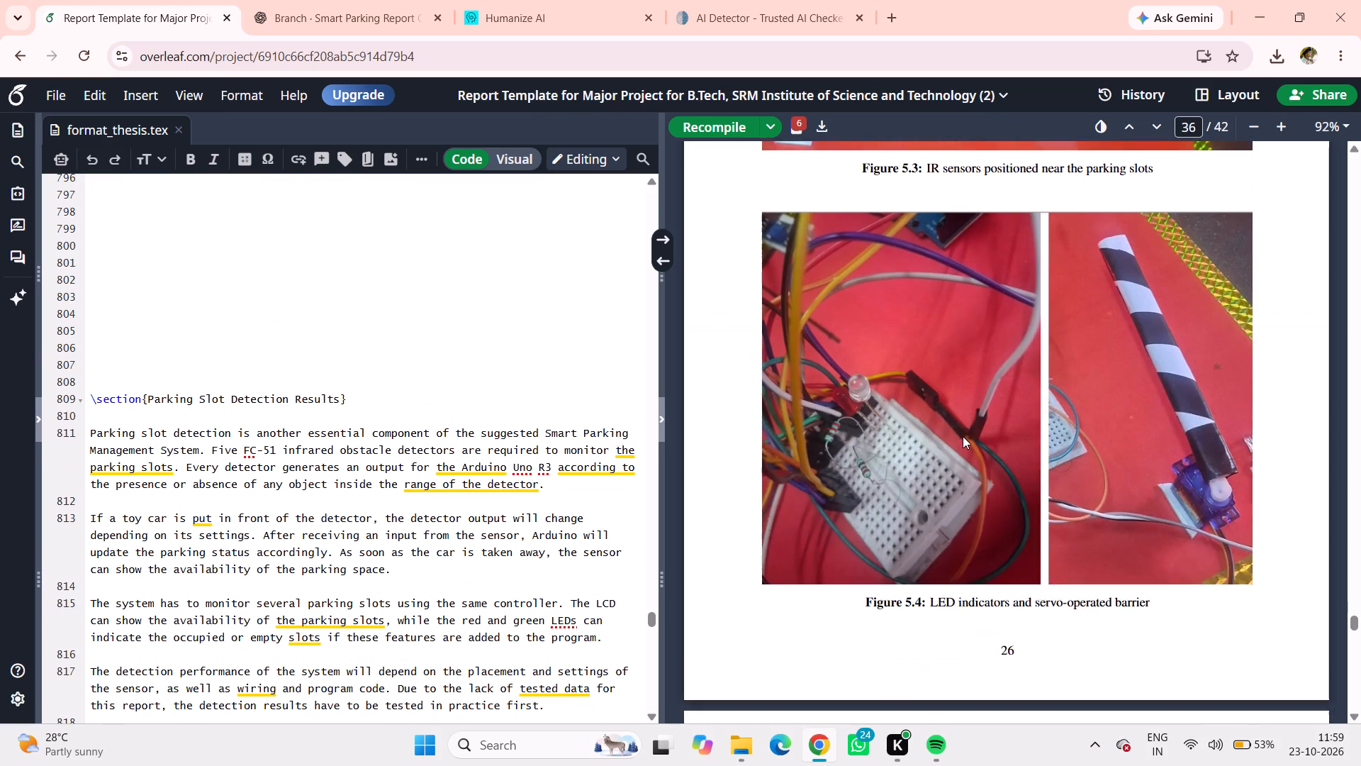
{"action": "scroll", "coordinate": [963, 436], "scroll_direction": "down", "scroll_amount": 16}
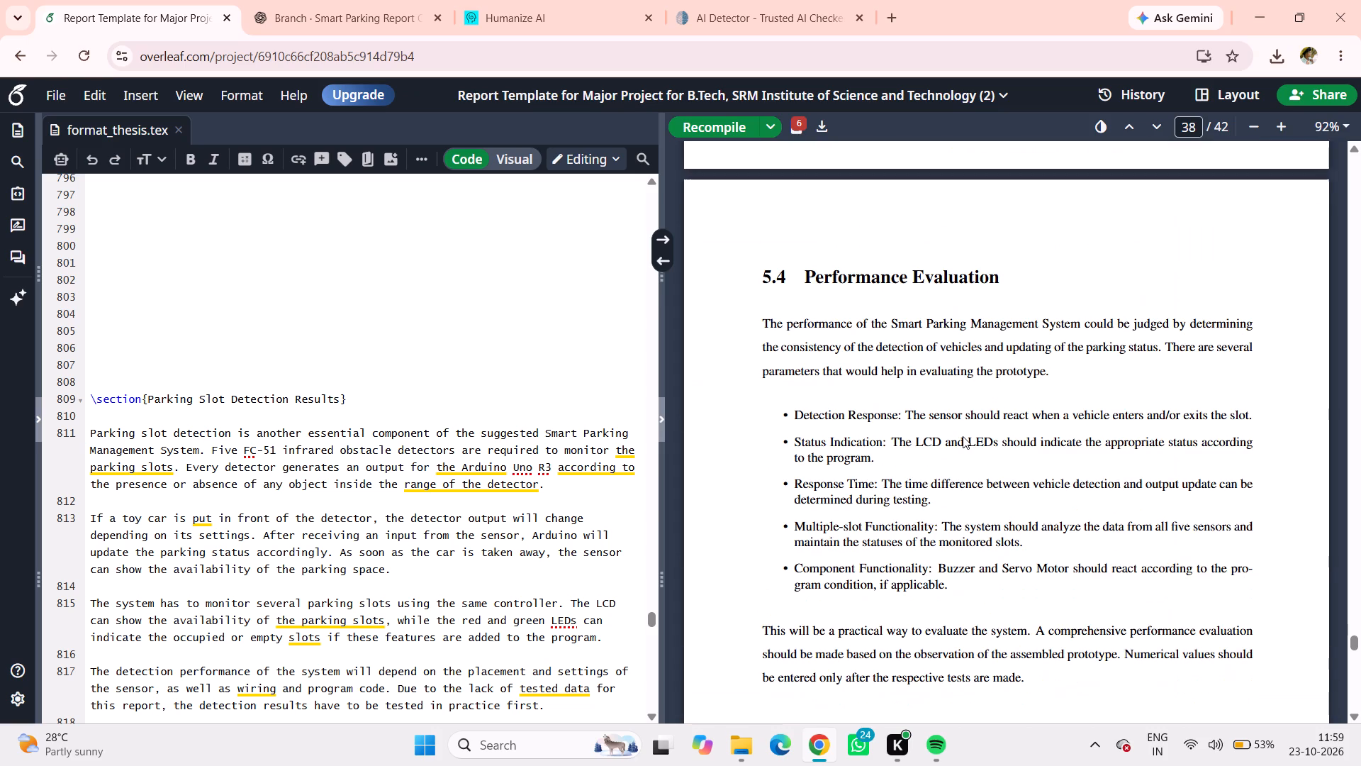
{"action": "scroll", "coordinate": [963, 436], "scroll_direction": "down", "scroll_amount": 7}
{"action": "scroll", "coordinate": [963, 436], "scroll_direction": "up", "scroll_amount": 14}
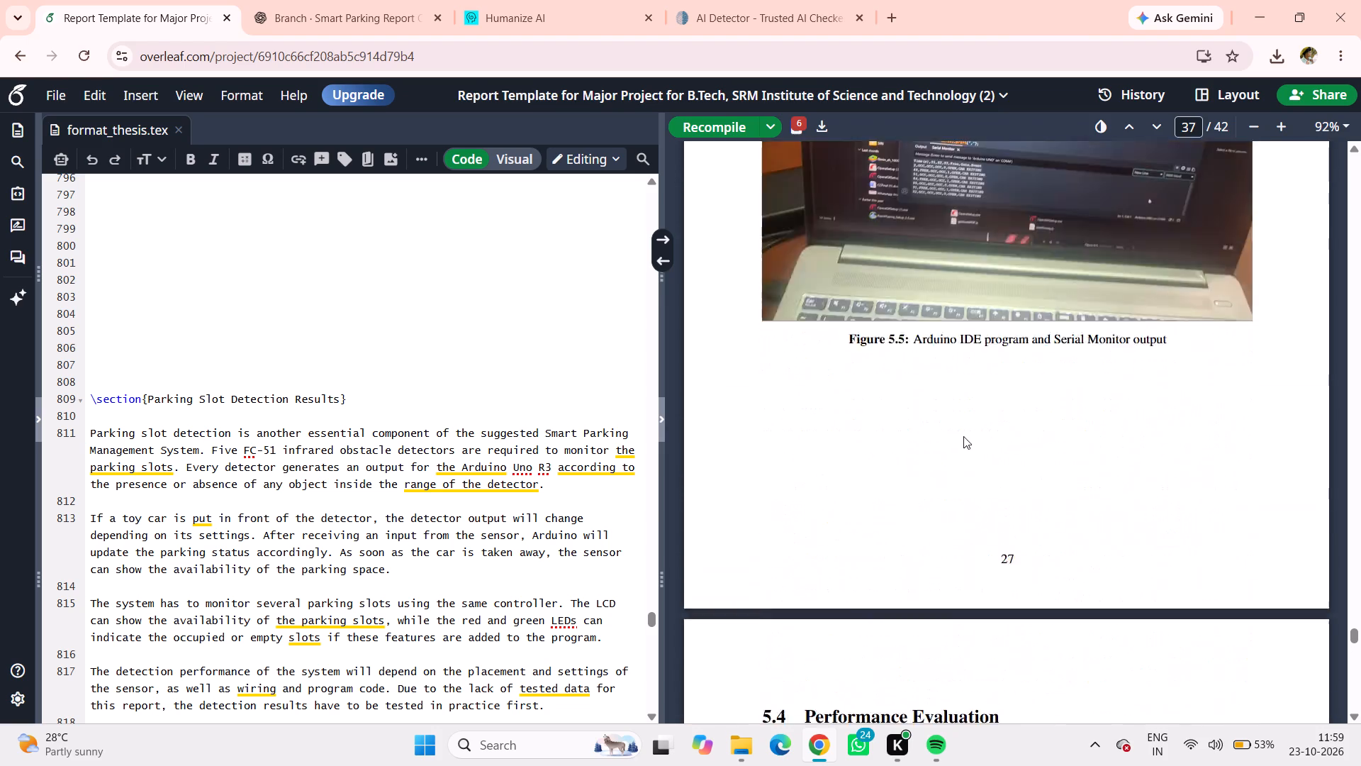
{"action": "scroll", "coordinate": [963, 436], "scroll_direction": "up", "scroll_amount": 17}
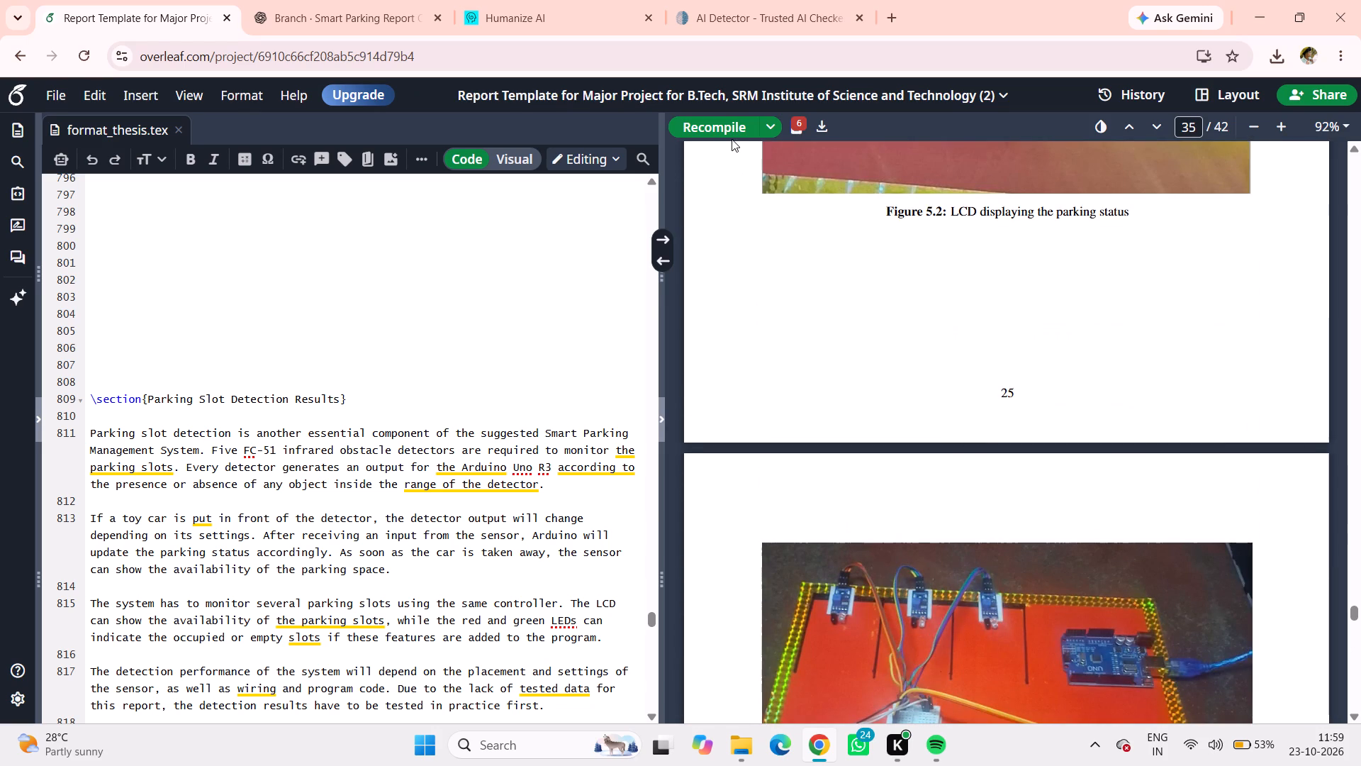
In the author details of format_thesis.tex, replace the last three digits of the fourth author's registration number with the correct ones.
{"action": "scroll", "coordinate": [526, 359], "scroll_direction": "down", "scroll_amount": 10}
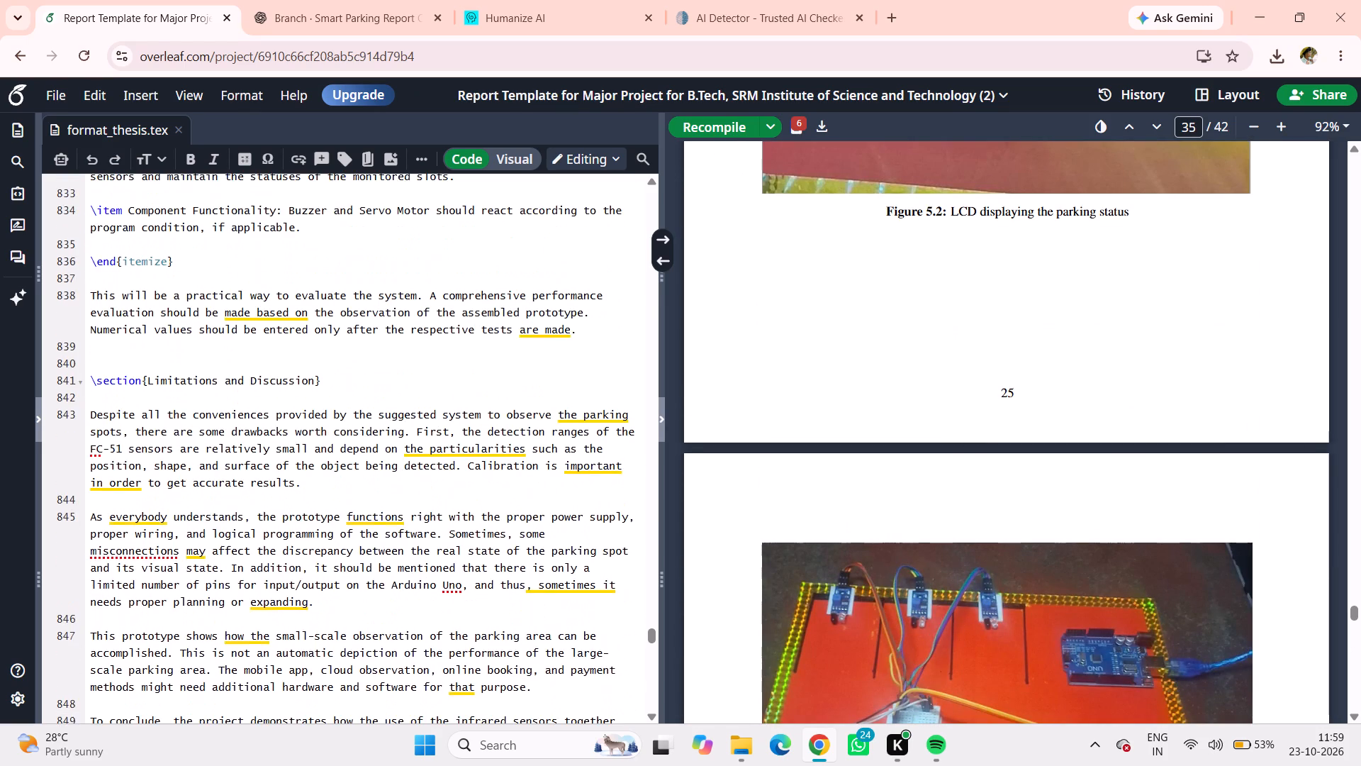
{"action": "scroll", "coordinate": [526, 359], "scroll_direction": "down", "scroll_amount": 9}
{"action": "scroll", "coordinate": [530, 357], "scroll_direction": "up", "scroll_amount": 15}
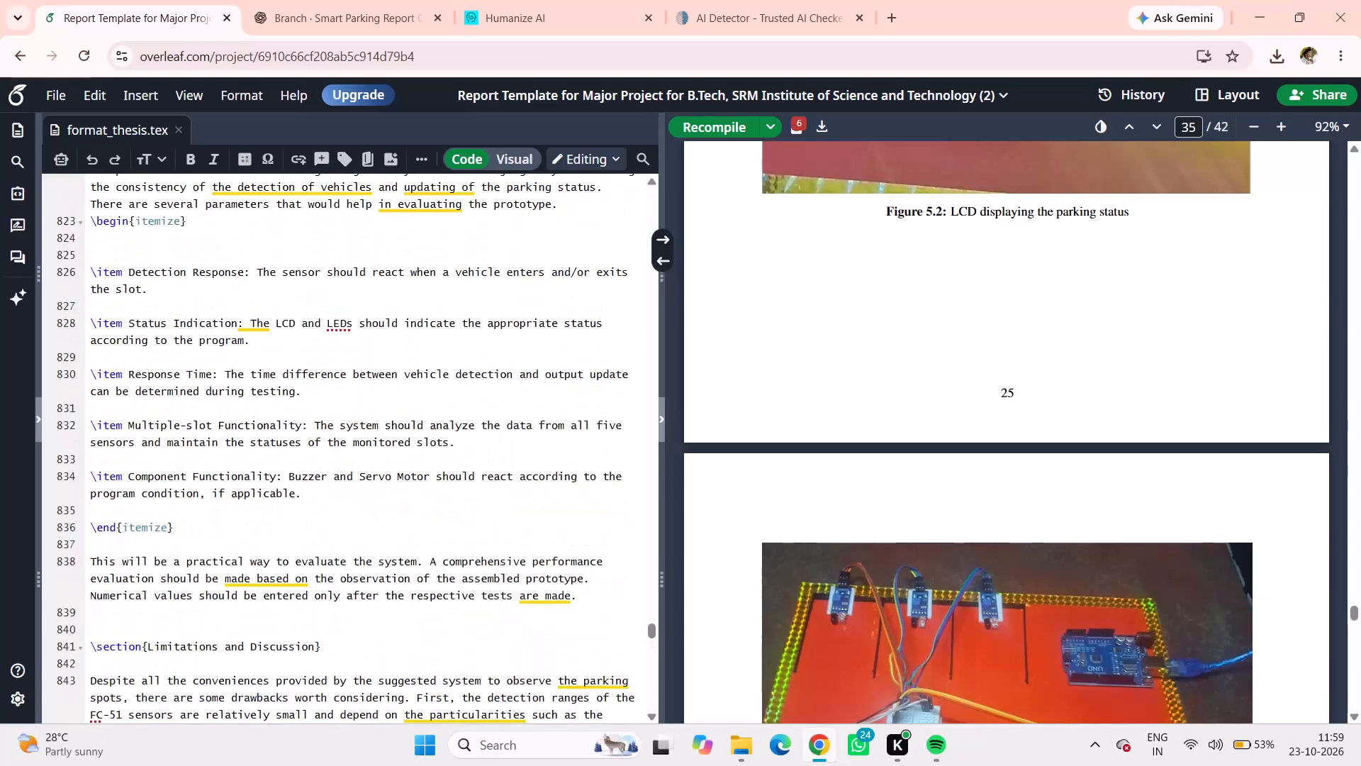
{"action": "scroll", "coordinate": [533, 358], "scroll_direction": "up", "scroll_amount": 20}
{"action": "scroll", "coordinate": [533, 358], "scroll_direction": "up", "scroll_amount": 20}
{"action": "scroll", "coordinate": [533, 358], "scroll_direction": "up", "scroll_amount": 19}
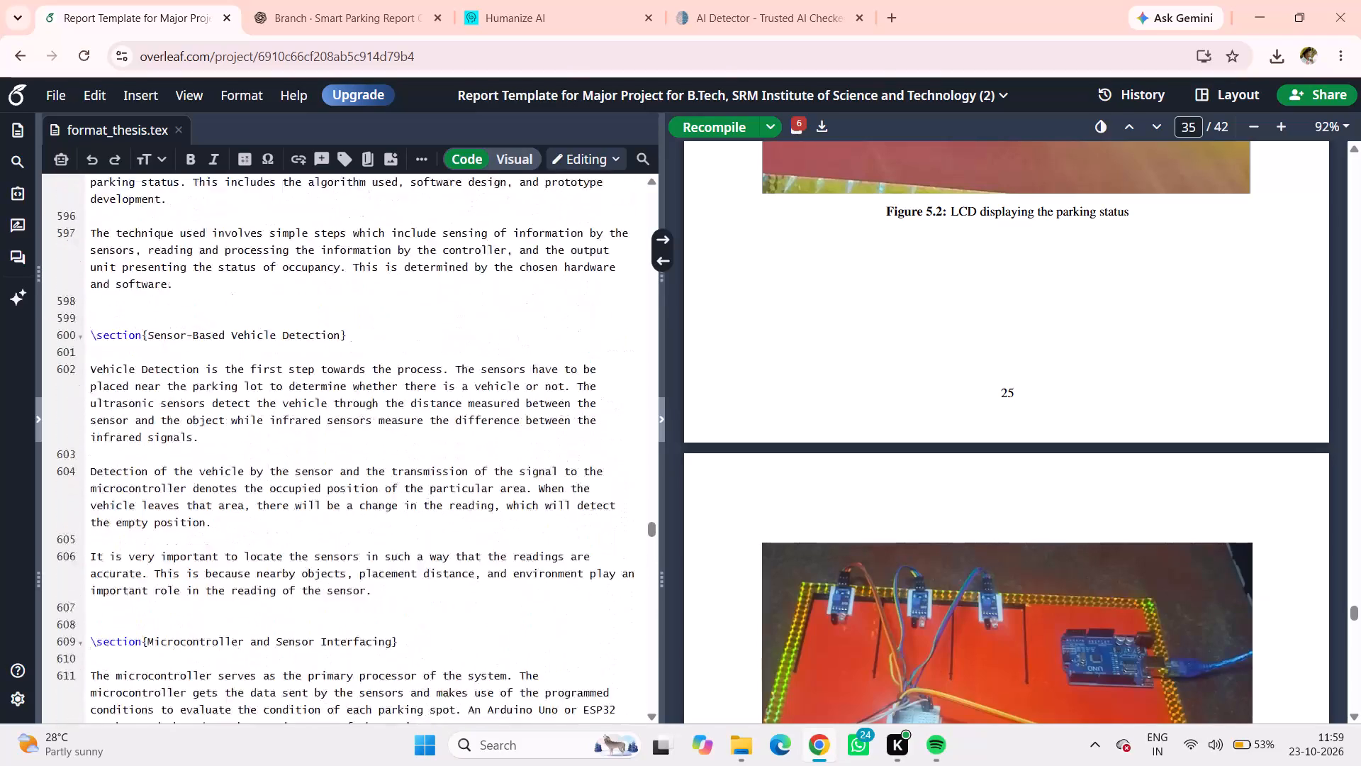
{"action": "scroll", "coordinate": [532, 360], "scroll_direction": "up", "scroll_amount": 2}
{"action": "scroll", "coordinate": [532, 360], "scroll_direction": "down", "scroll_amount": 1}
{"action": "scroll", "coordinate": [532, 360], "scroll_direction": "up", "scroll_amount": 20}
{"action": "scroll", "coordinate": [532, 360], "scroll_direction": "up", "scroll_amount": 20}
{"action": "scroll", "coordinate": [532, 360], "scroll_direction": "up", "scroll_amount": 20}
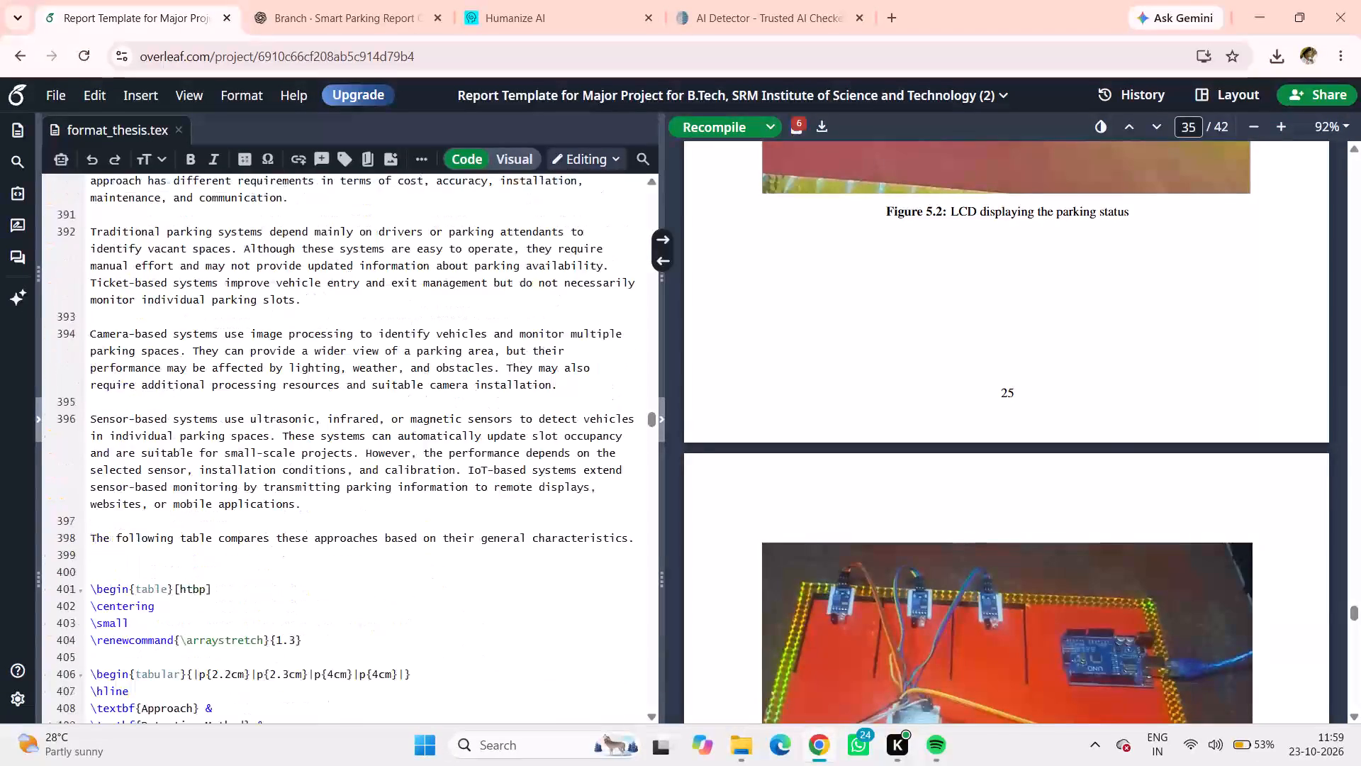
{"action": "scroll", "coordinate": [536, 364], "scroll_direction": "up", "scroll_amount": 20}
{"action": "scroll", "coordinate": [536, 364], "scroll_direction": "up", "scroll_amount": 20}
{"action": "scroll", "coordinate": [536, 364], "scroll_direction": "up", "scroll_amount": 20}
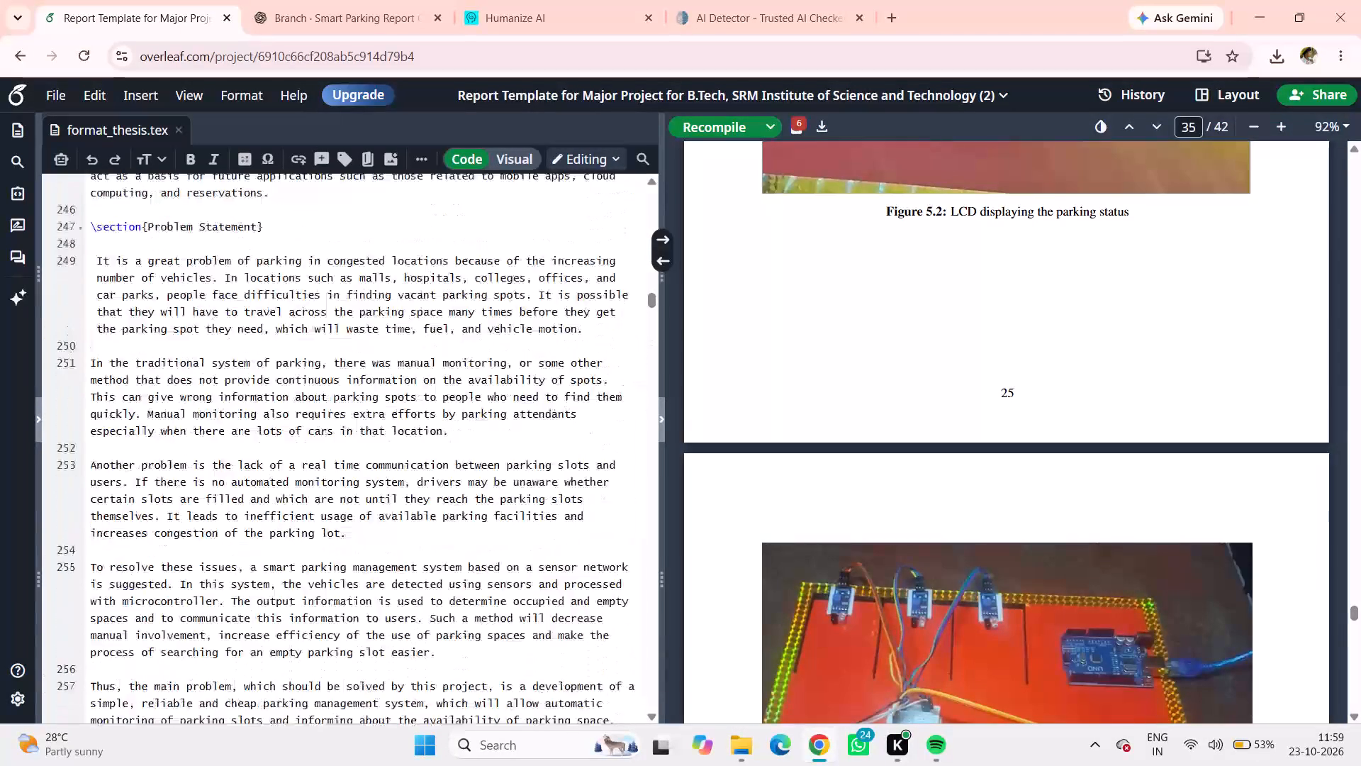
{"action": "scroll", "coordinate": [542, 364], "scroll_direction": "up", "scroll_amount": 20}
{"action": "scroll", "coordinate": [542, 364], "scroll_direction": "up", "scroll_amount": 15}
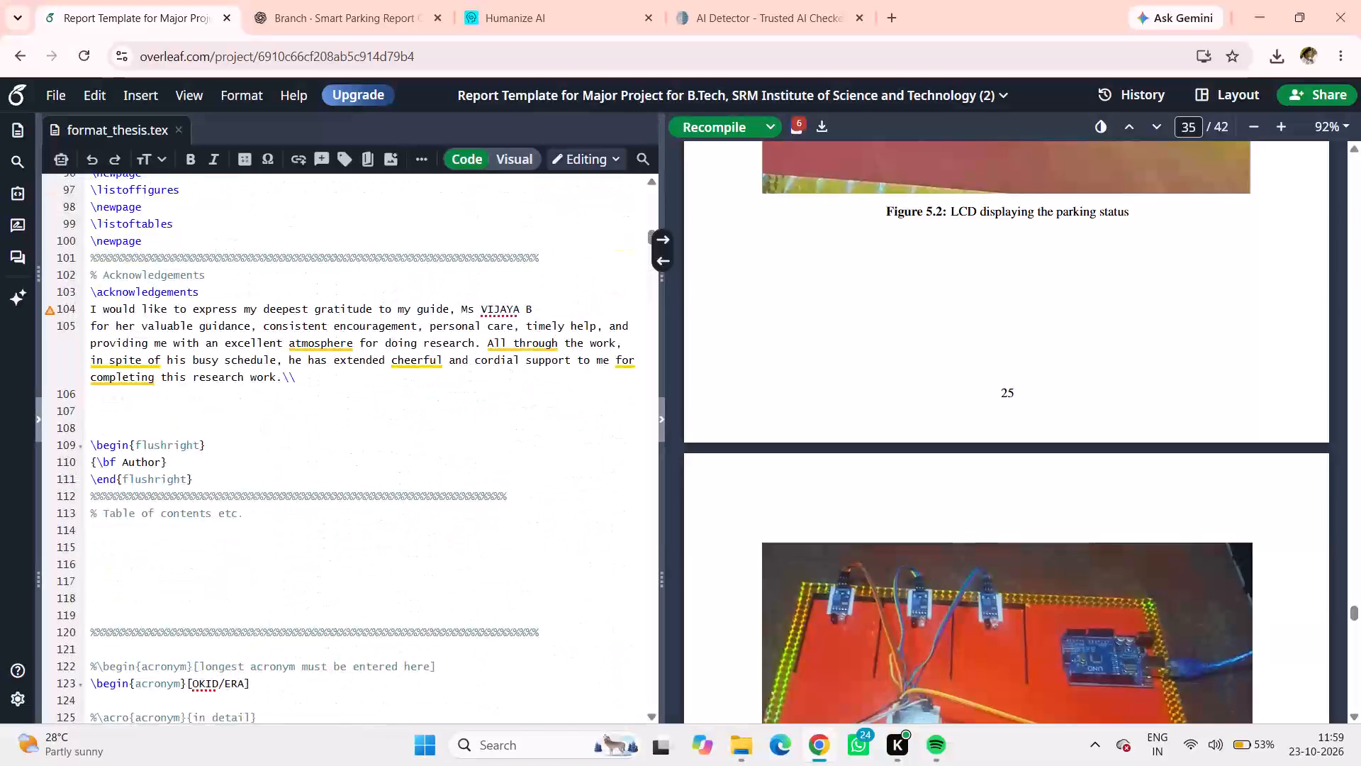
{"action": "scroll", "coordinate": [184, 342], "scroll_direction": "up", "scroll_amount": 5}
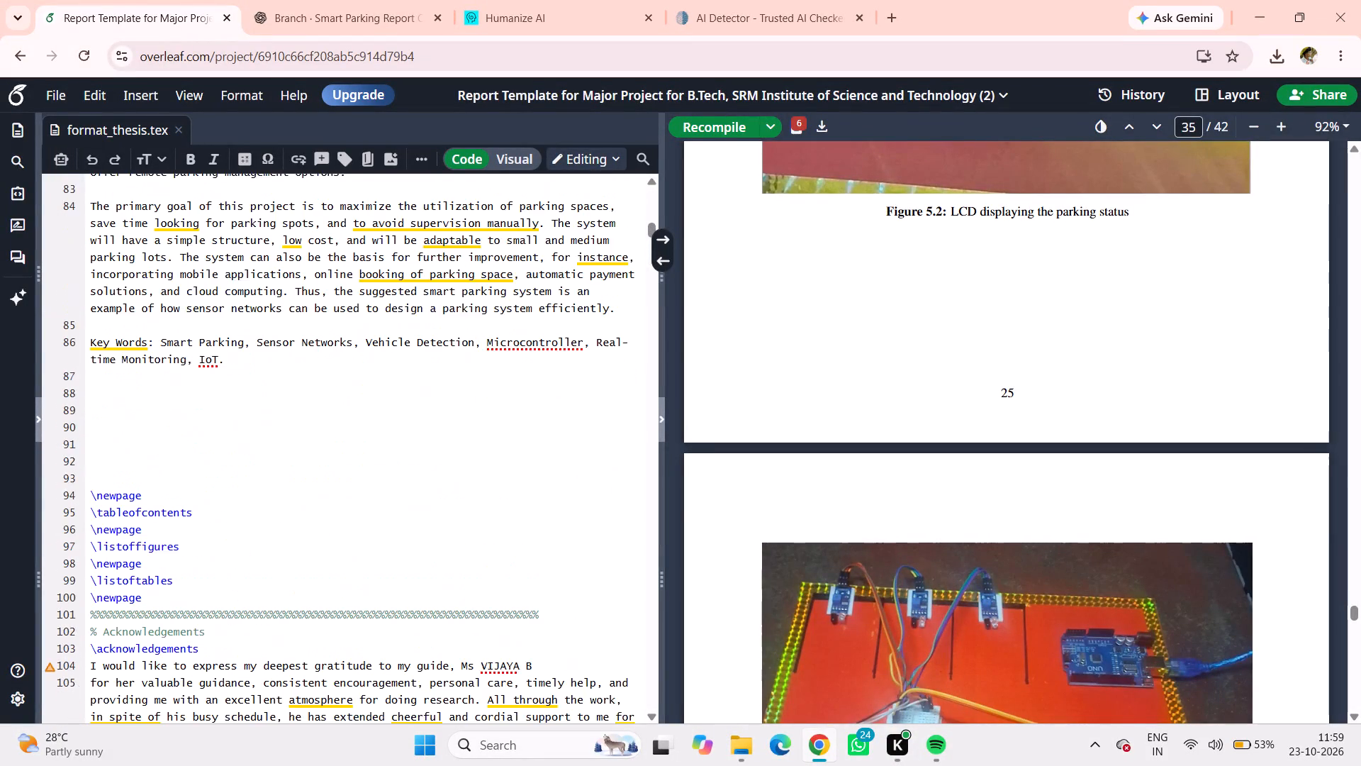
{"action": "scroll", "coordinate": [157, 353], "scroll_direction": "up", "scroll_amount": 5}
{"action": "scroll", "coordinate": [81, 354], "scroll_direction": "up", "scroll_amount": 2}
{"action": "scroll", "coordinate": [166, 370], "scroll_direction": "up", "scroll_amount": 2}
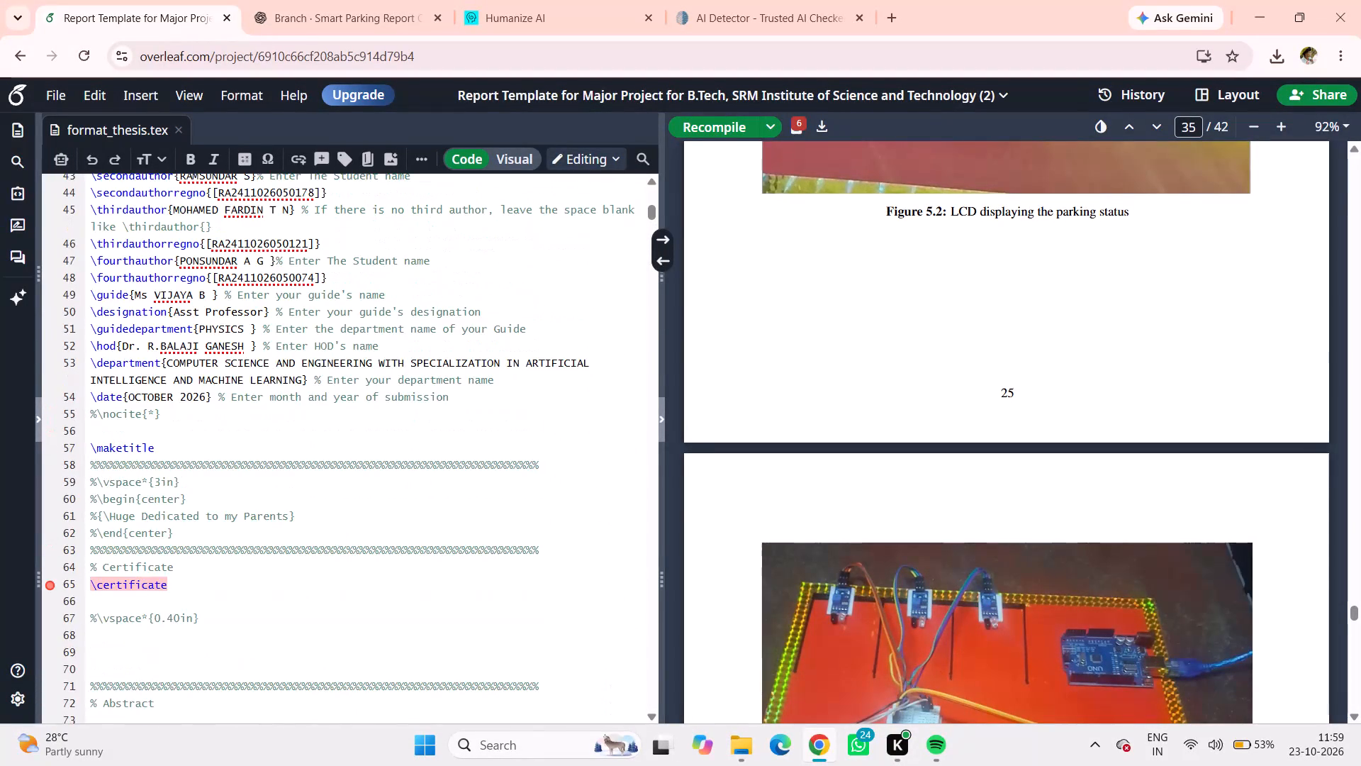
{"action": "scroll", "coordinate": [165, 376], "scroll_direction": "up", "scroll_amount": 1}
{"action": "left_click", "coordinate": [317, 363]}
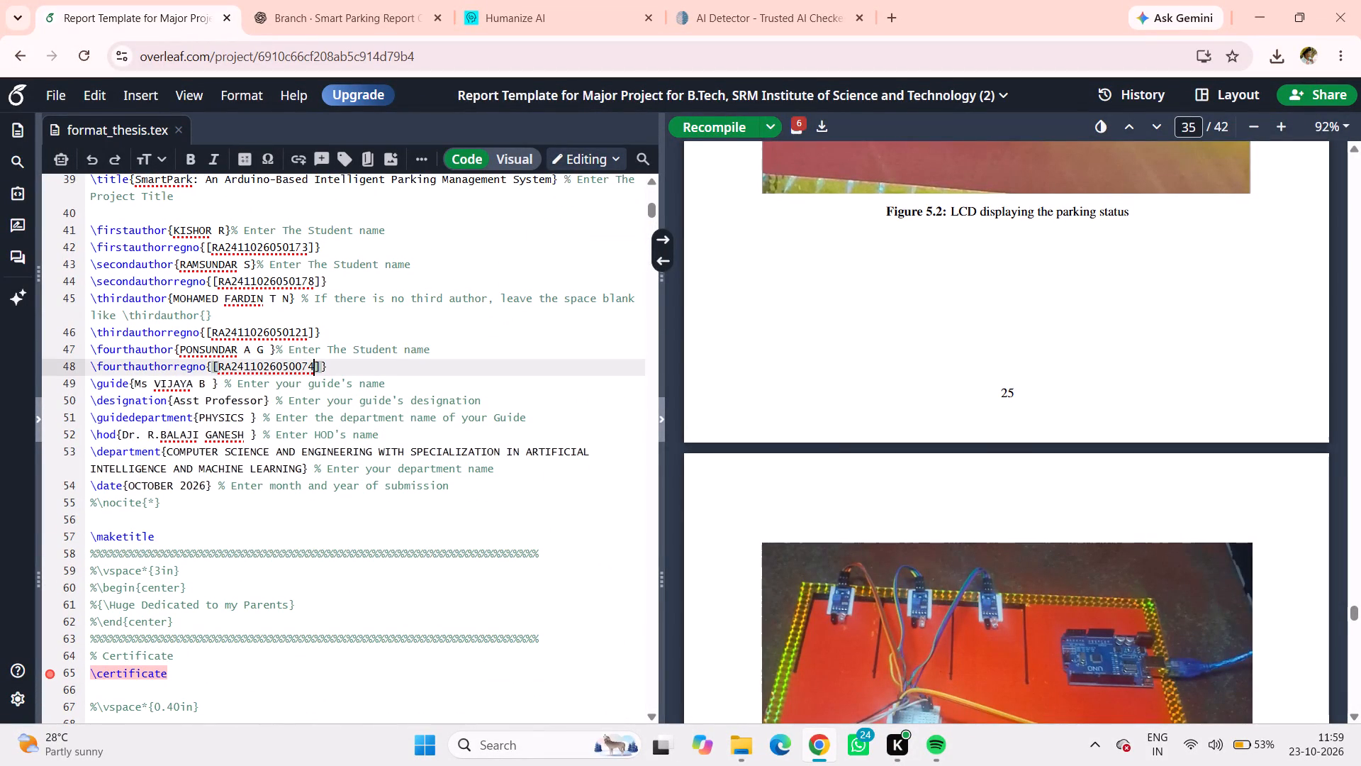
{"action": "key", "text": "BackSpace"}
{"action": "key", "text": "BackSpace"}
{"action": "key", "text": "BackSpace"}
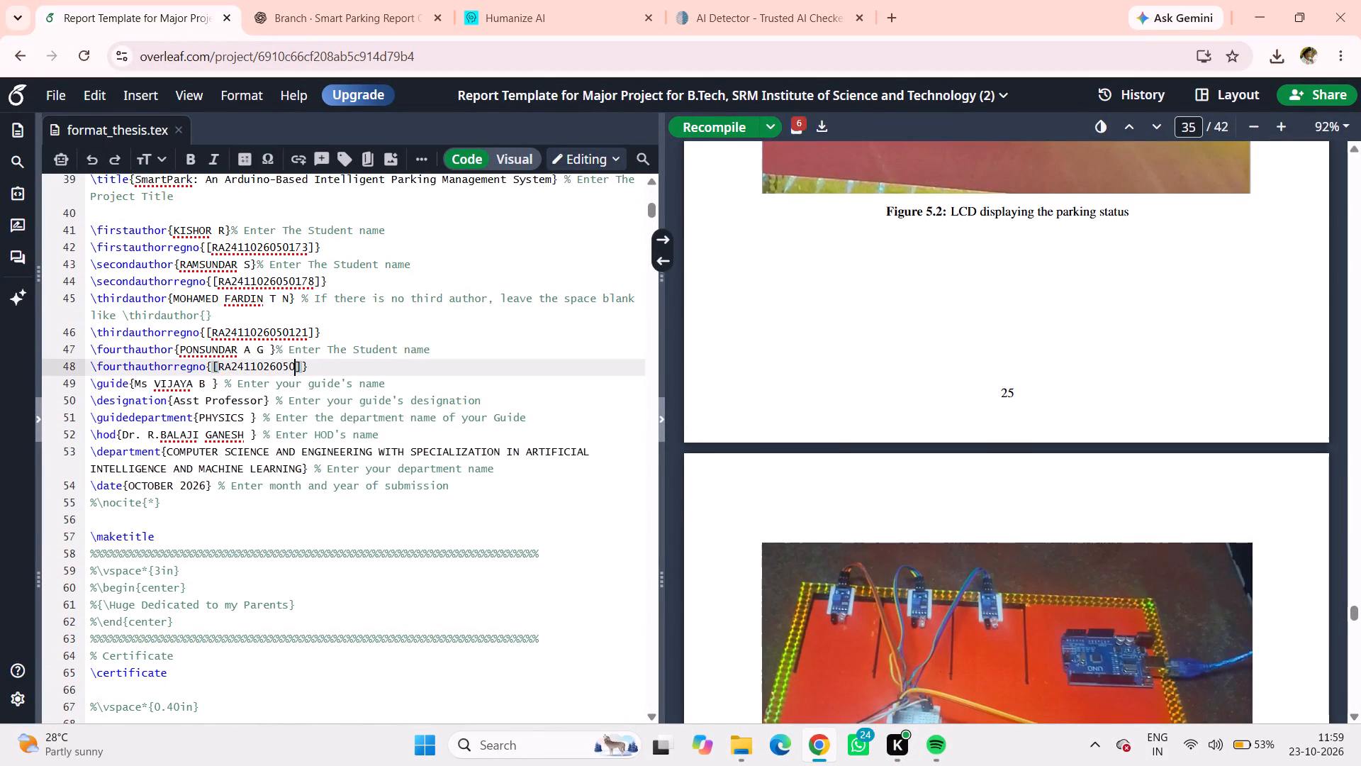
{"action": "type", "text": "104"}
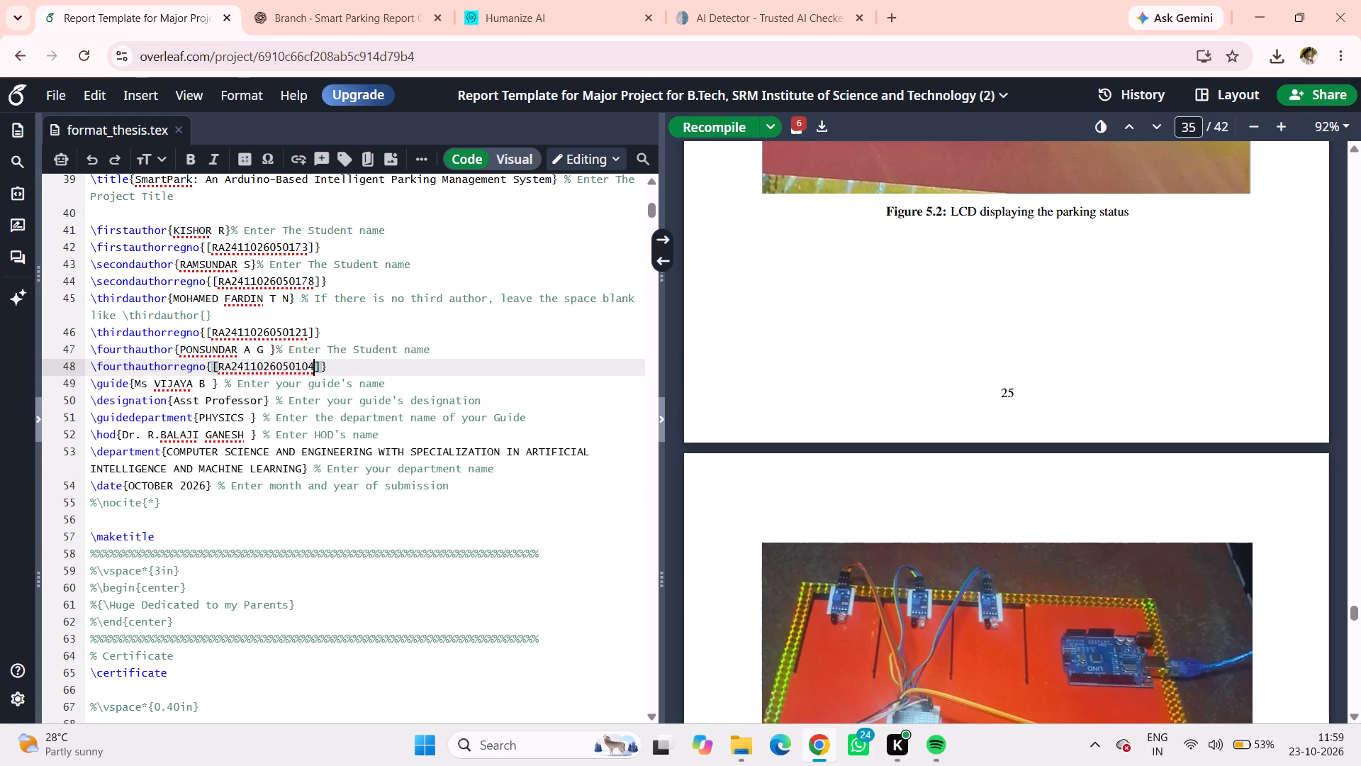
Recompile the report with the corrected registration number.
{"action": "left_click", "coordinate": [711, 138]}
{"action": "left_click", "coordinate": [711, 132]}
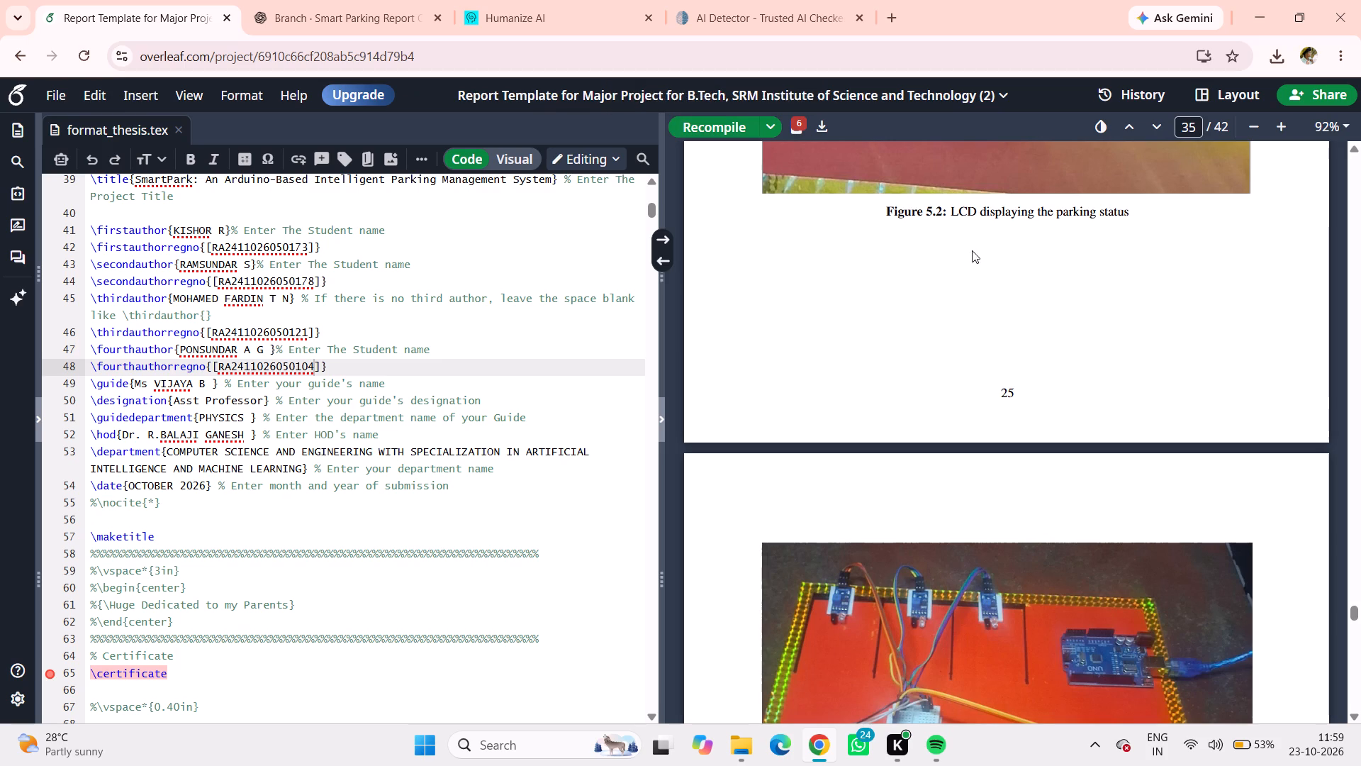
Review the compiled pages from the Chapter 5 figures through the Chapter 6 conclusion to the references list.
{"action": "scroll", "coordinate": [936, 331], "scroll_direction": "down", "scroll_amount": 16}
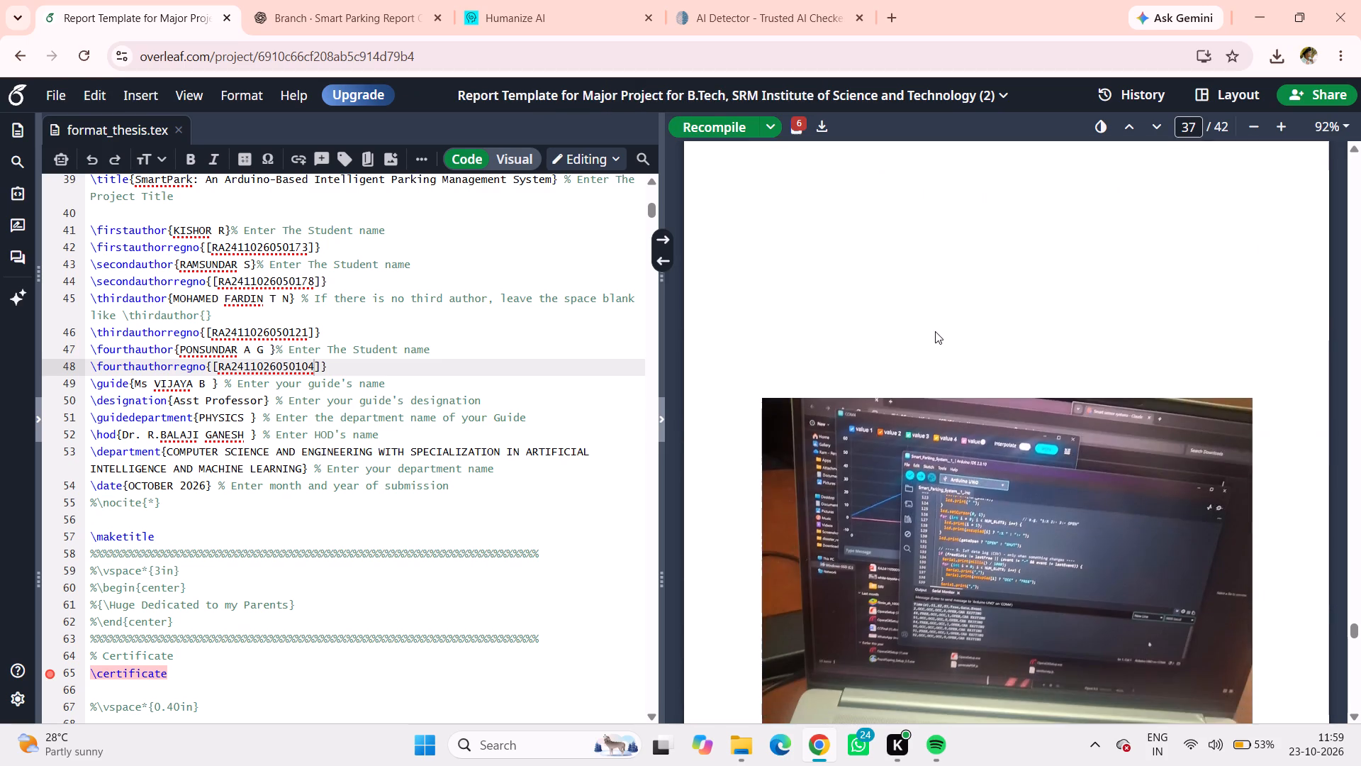
{"action": "scroll", "coordinate": [935, 331], "scroll_direction": "down", "scroll_amount": 17}
{"action": "scroll", "coordinate": [935, 327], "scroll_direction": "down", "scroll_amount": 7}
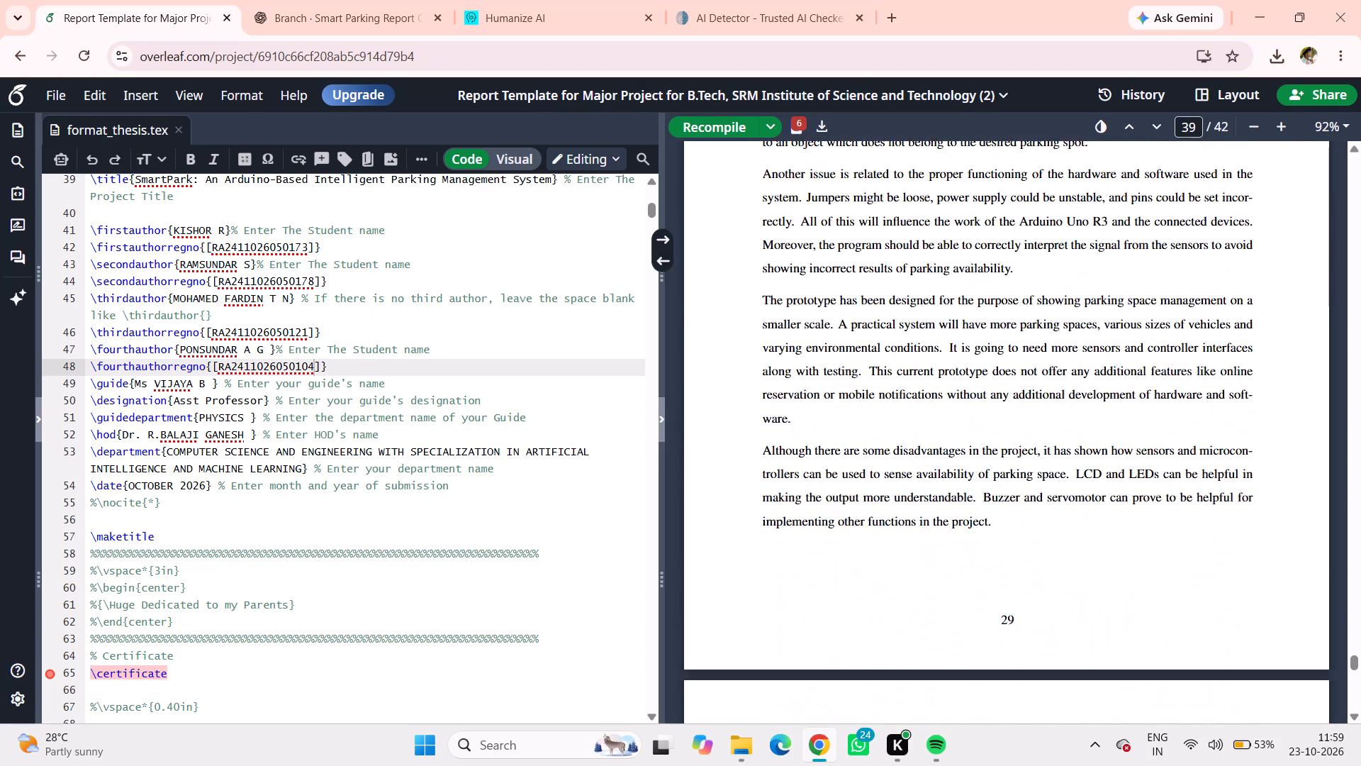
{"action": "scroll", "coordinate": [935, 327], "scroll_direction": "down", "scroll_amount": 20}
{"action": "scroll", "coordinate": [935, 327], "scroll_direction": "down", "scroll_amount": 13}
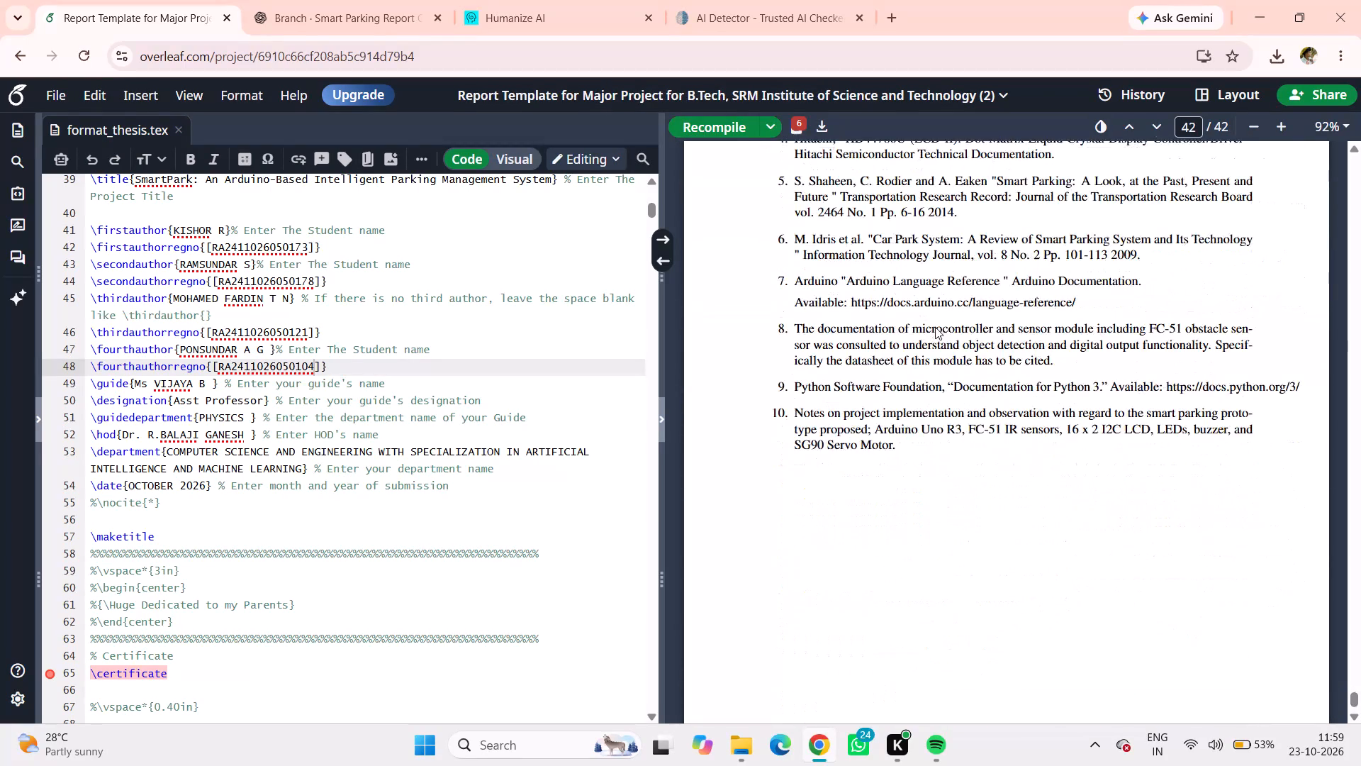
{"action": "scroll", "coordinate": [935, 327], "scroll_direction": "down", "scroll_amount": 2}
{"action": "scroll", "coordinate": [935, 327], "scroll_direction": "up", "scroll_amount": 7}
{"action": "scroll", "coordinate": [935, 327], "scroll_direction": "up", "scroll_amount": 17}
{"action": "scroll", "coordinate": [935, 327], "scroll_direction": "down", "scroll_amount": 1}
{"action": "scroll", "coordinate": [935, 327], "scroll_direction": "up", "scroll_amount": 7}
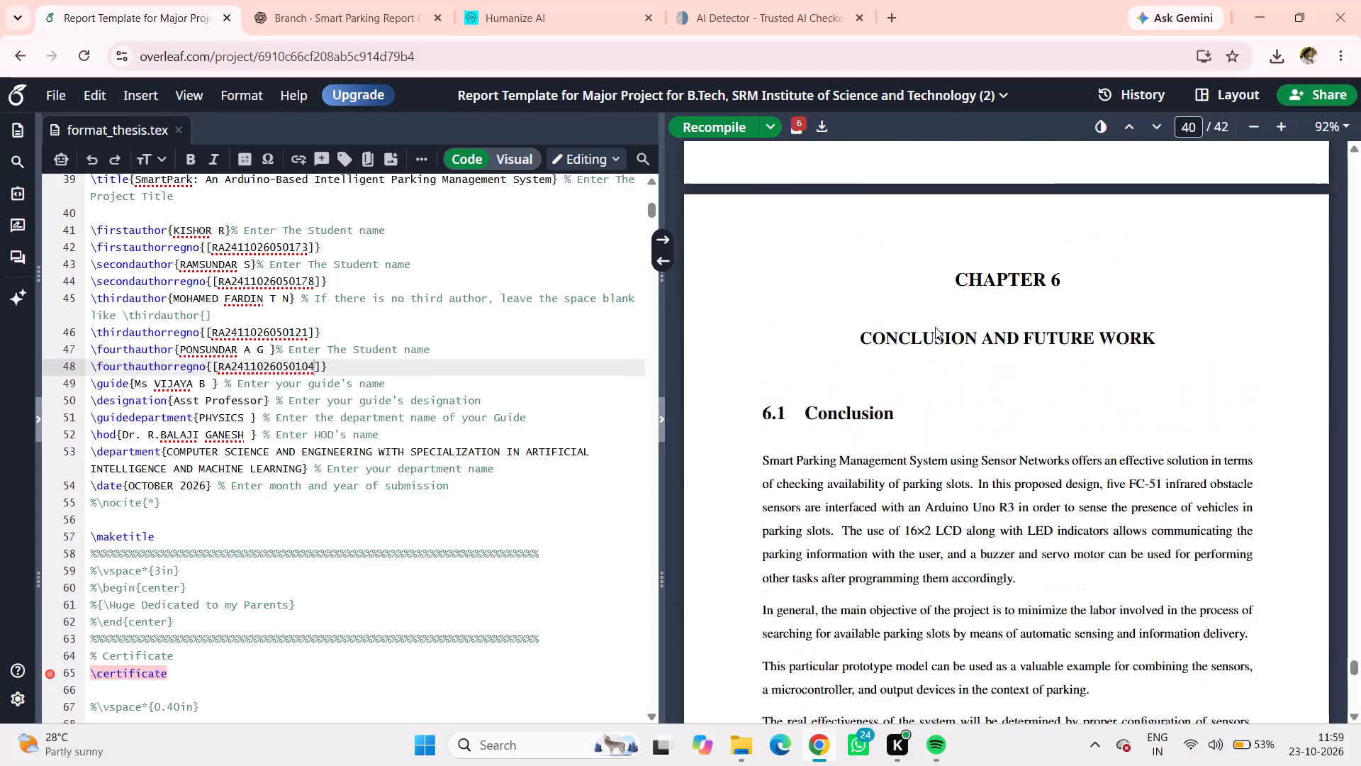
{"action": "scroll", "coordinate": [935, 327], "scroll_direction": "up", "scroll_amount": 14}
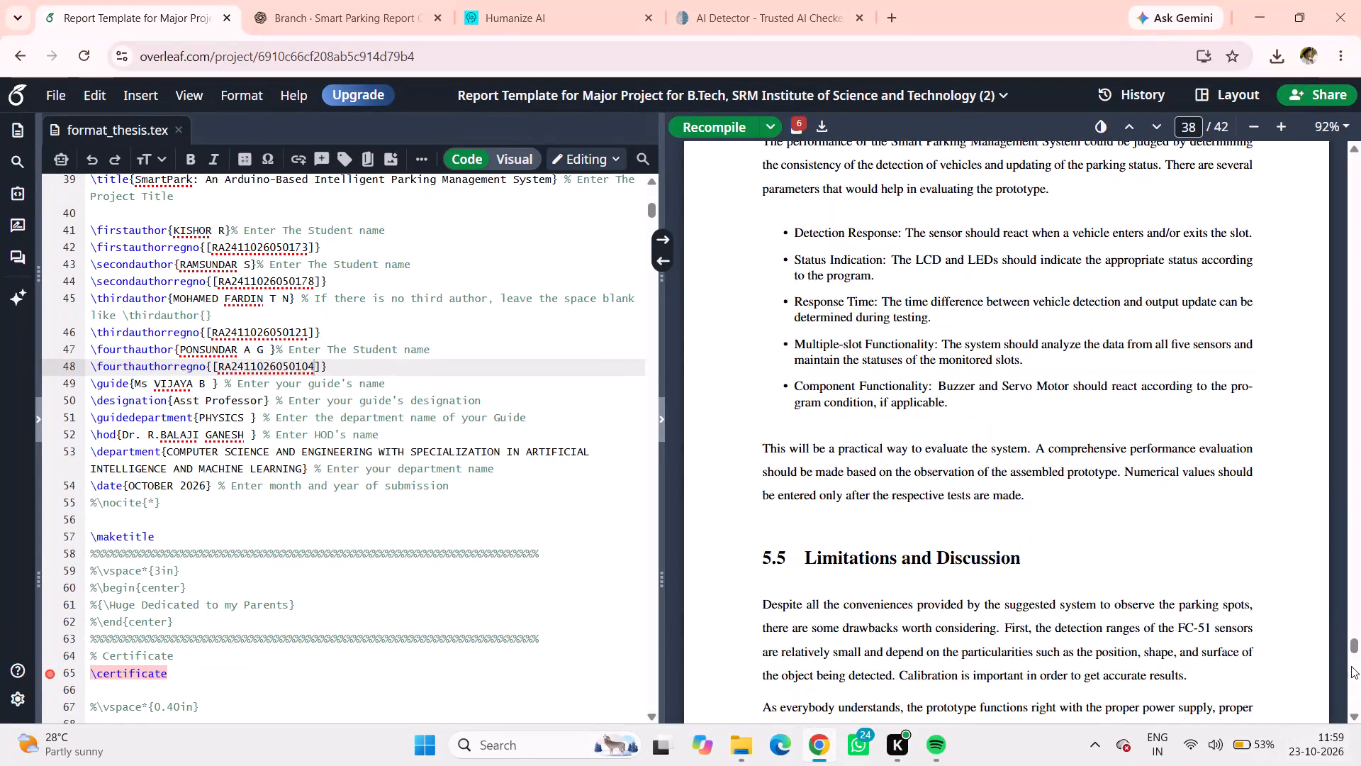
Check the compiled front matter from the beginning: title page authors and registration numbers, bonafide certificate, signature blocks and table of contents.
{"action": "left_click_drag", "start_coordinate": [1357, 648], "coordinate": [1357, 140]}
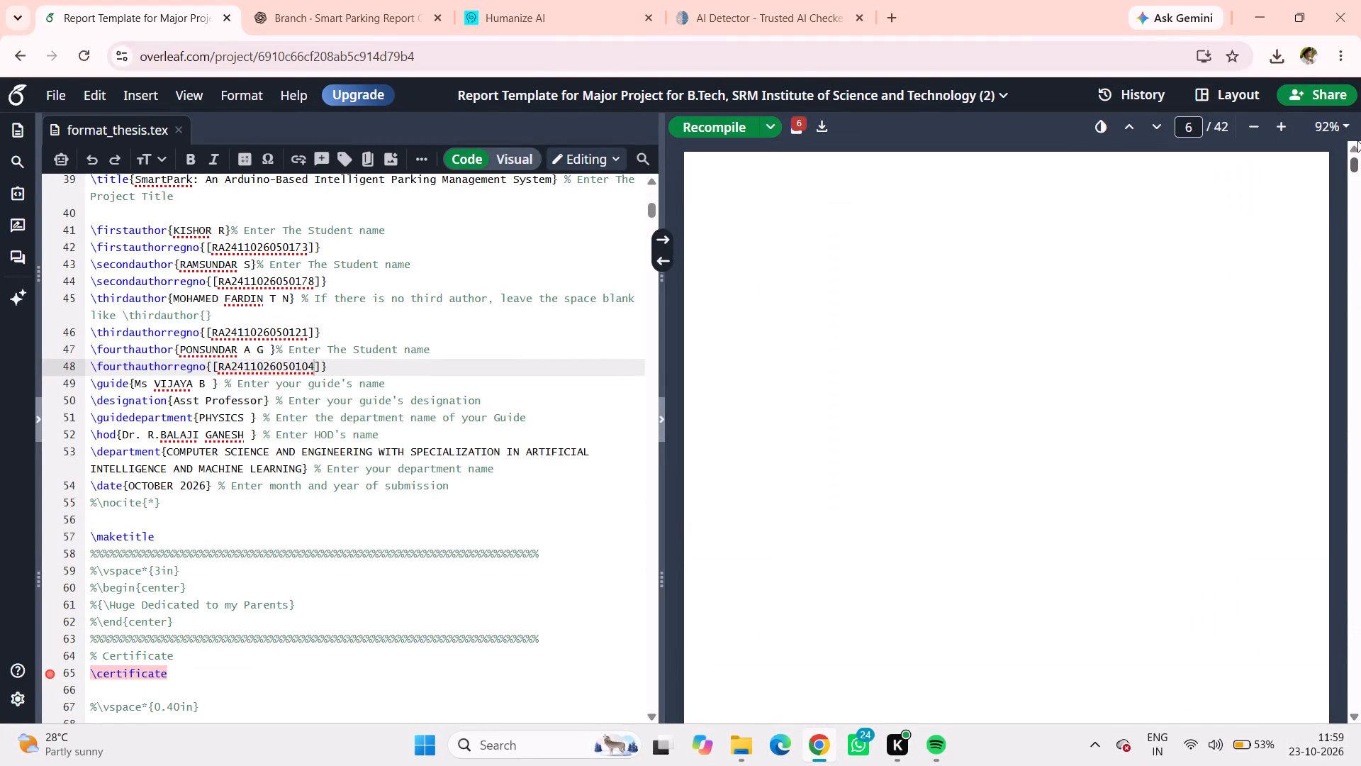
{"action": "left_click_drag", "start_coordinate": [1357, 140], "coordinate": [1357, 140]}
{"action": "scroll", "coordinate": [1055, 396], "scroll_direction": "down", "scroll_amount": 11}
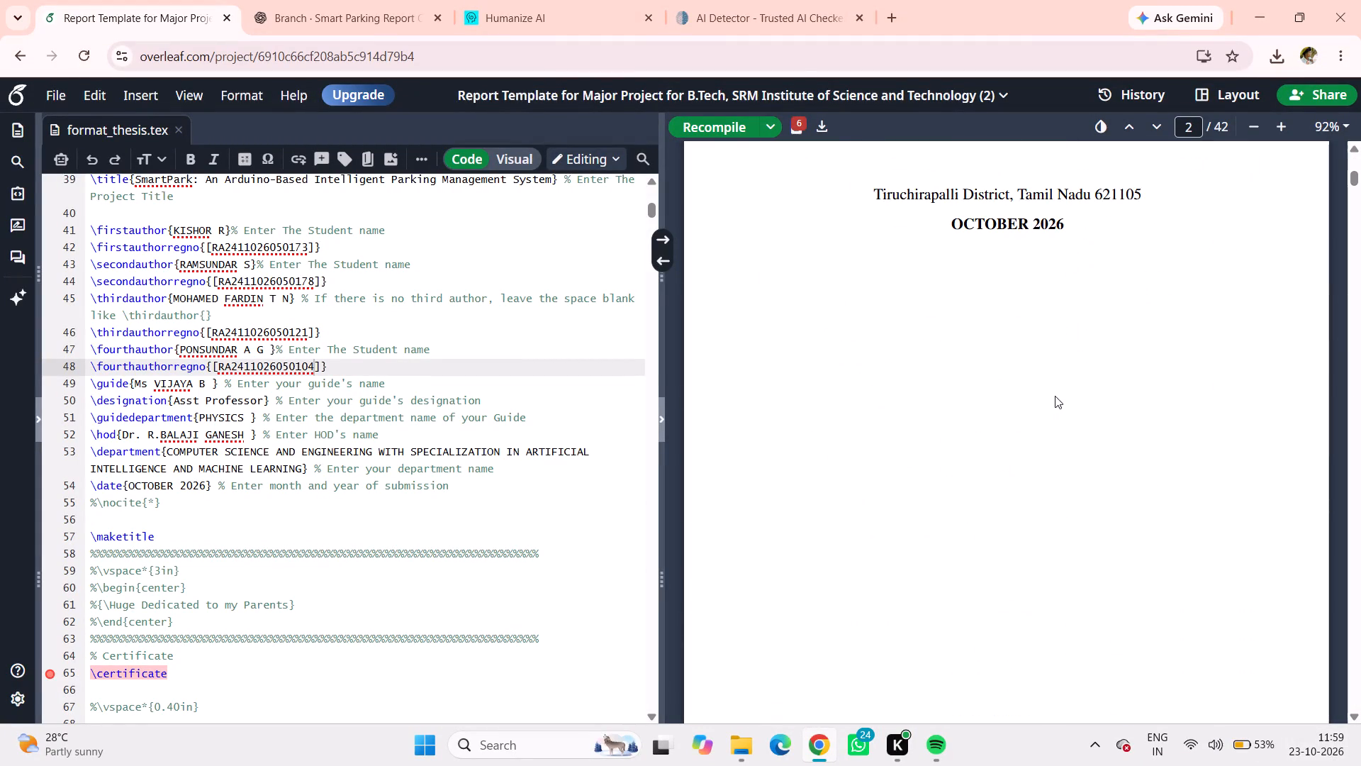
{"action": "scroll", "coordinate": [1055, 396], "scroll_direction": "up", "scroll_amount": 4}
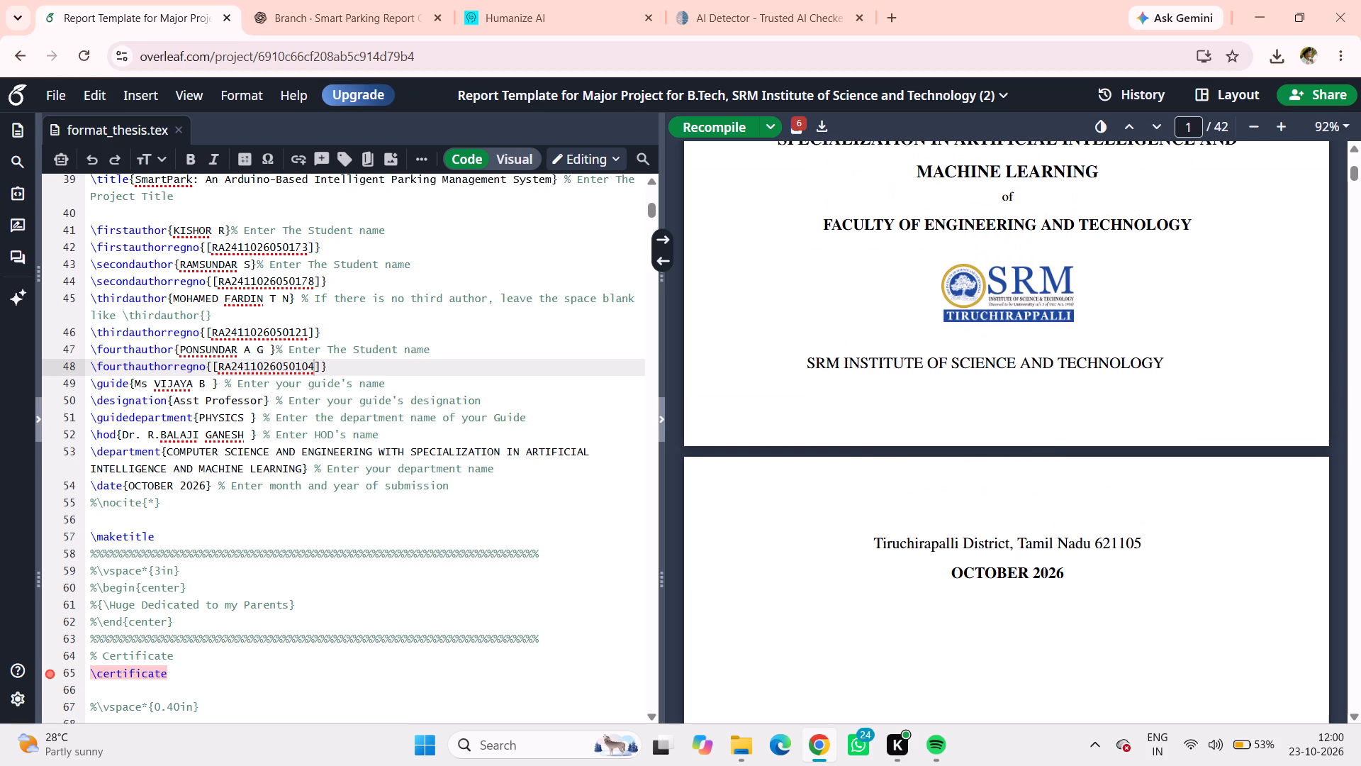
{"action": "scroll", "coordinate": [1023, 365], "scroll_direction": "up", "scroll_amount": 2}
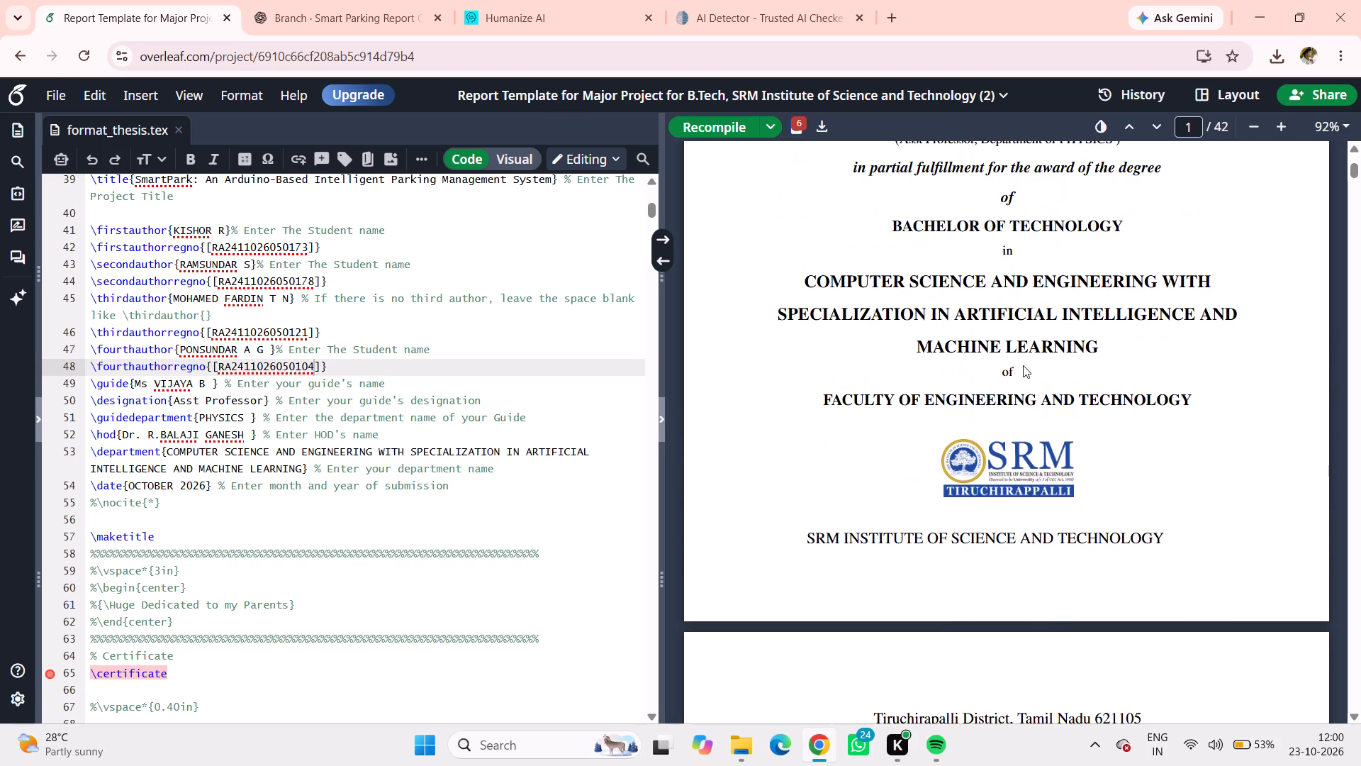
{"action": "scroll", "coordinate": [1023, 365], "scroll_direction": "up", "scroll_amount": 1}
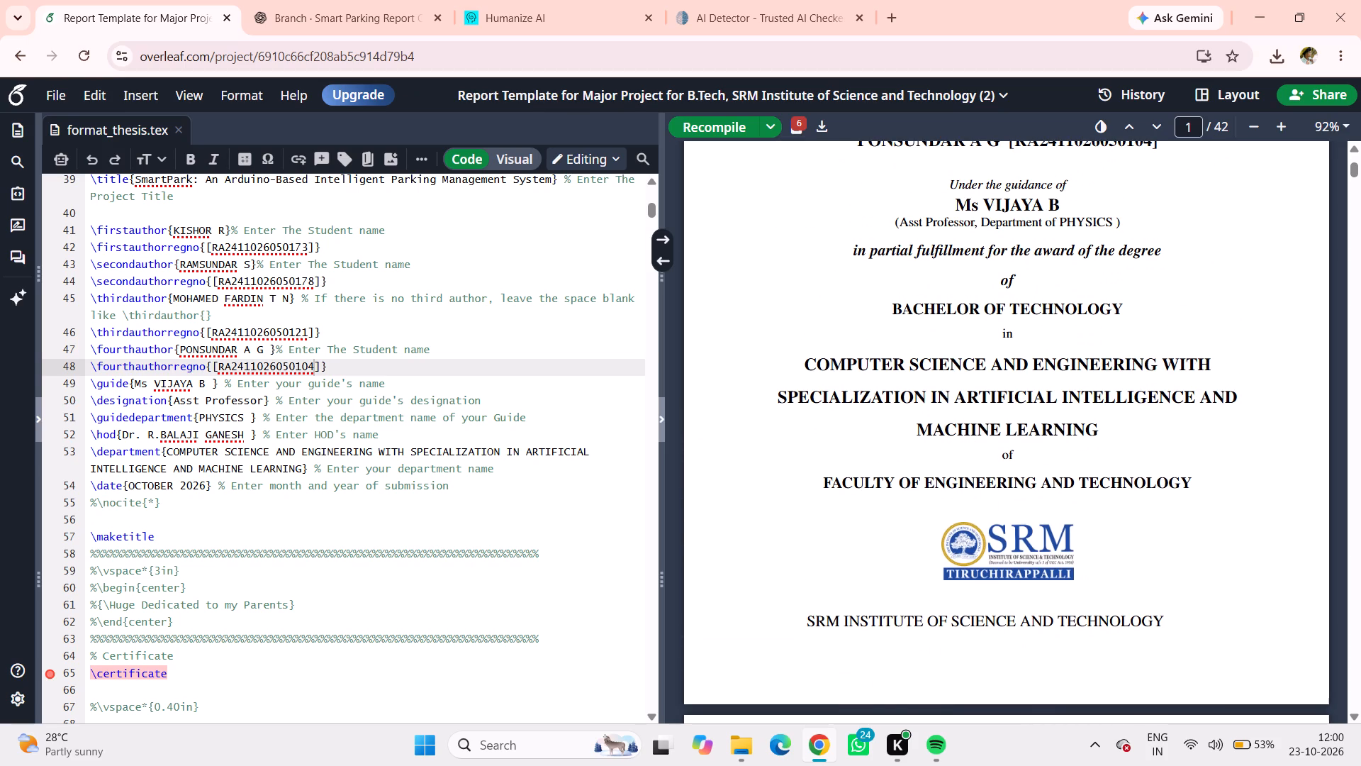
{"action": "scroll", "coordinate": [1023, 365], "scroll_direction": "up", "scroll_amount": 3}
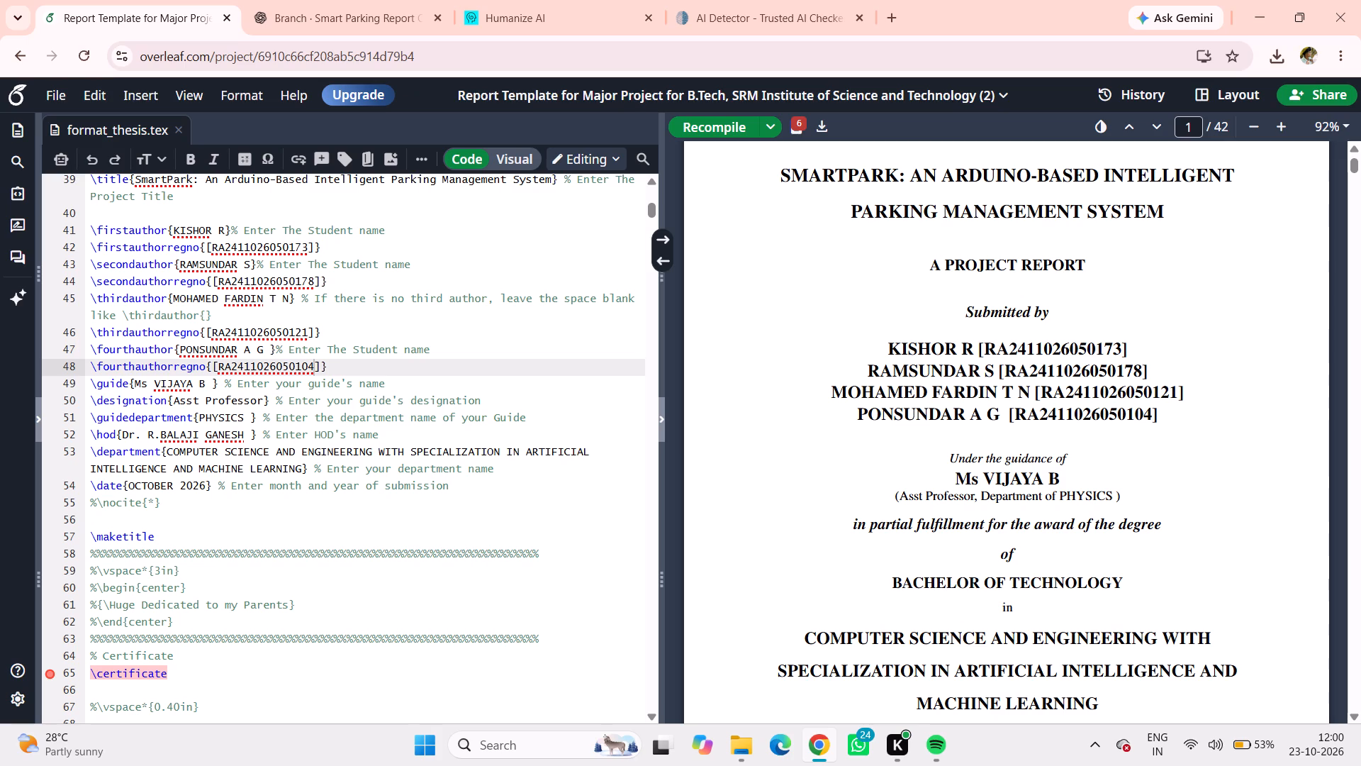
{"action": "scroll", "coordinate": [971, 400], "scroll_direction": "down", "scroll_amount": 19}
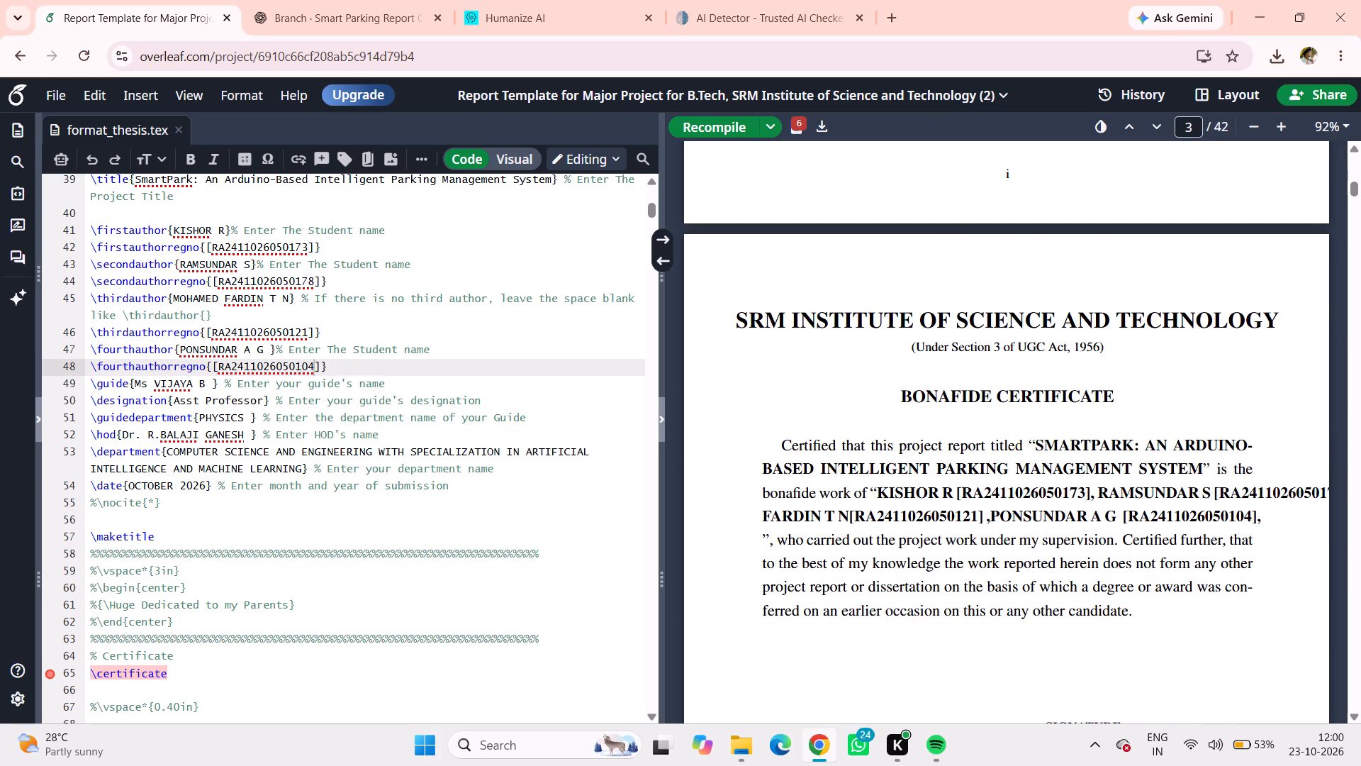
{"action": "scroll", "coordinate": [971, 401], "scroll_direction": "down", "scroll_amount": 2}
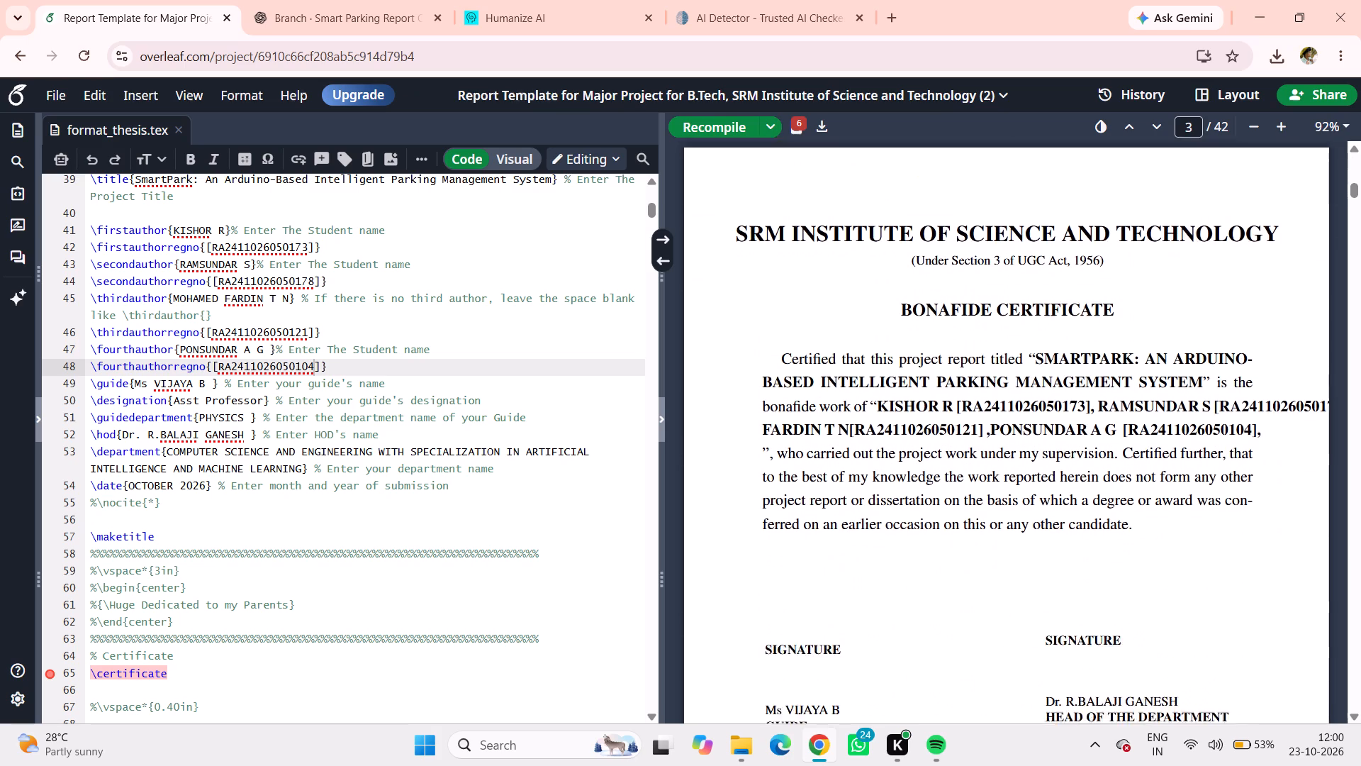
{"action": "scroll", "coordinate": [971, 401], "scroll_direction": "down", "scroll_amount": 4}
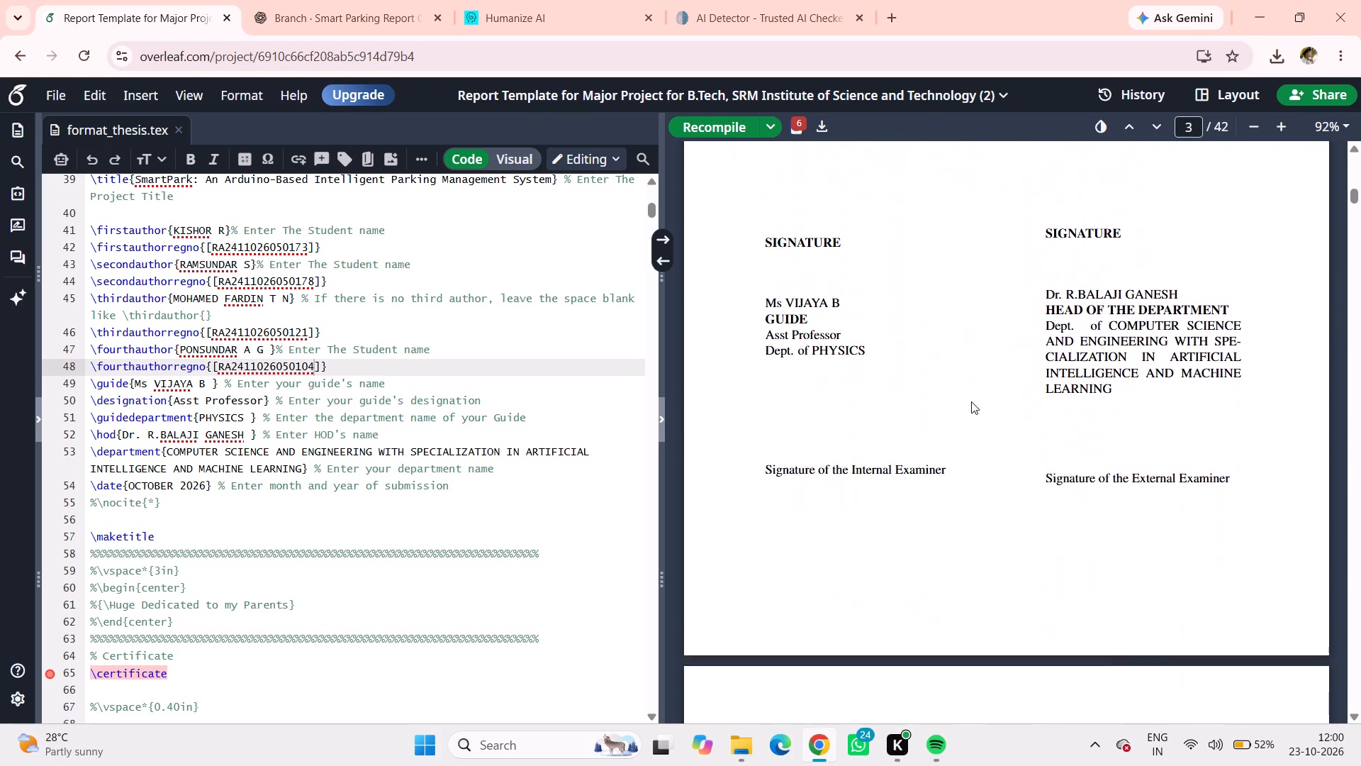
{"action": "scroll", "coordinate": [971, 401], "scroll_direction": "down", "scroll_amount": 15}
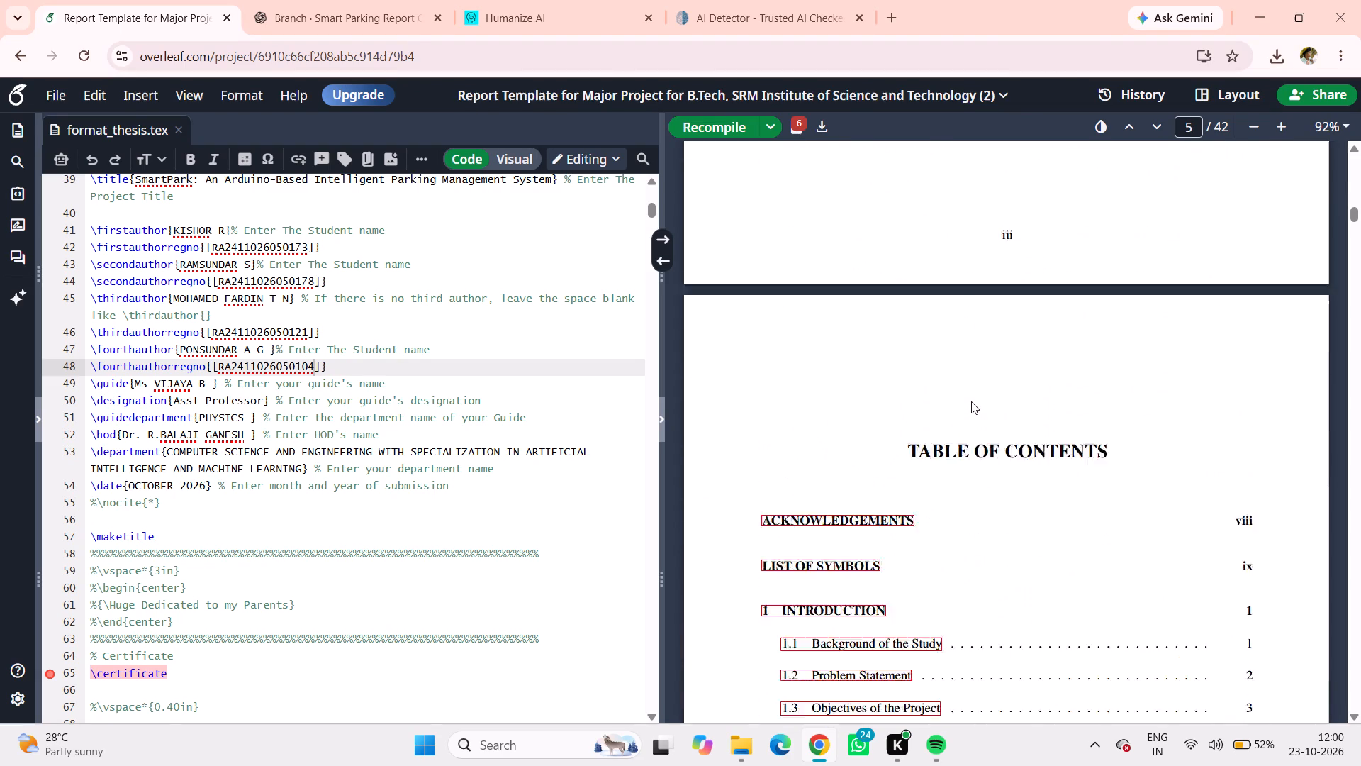
{"action": "scroll", "coordinate": [971, 401], "scroll_direction": "down", "scroll_amount": 2}
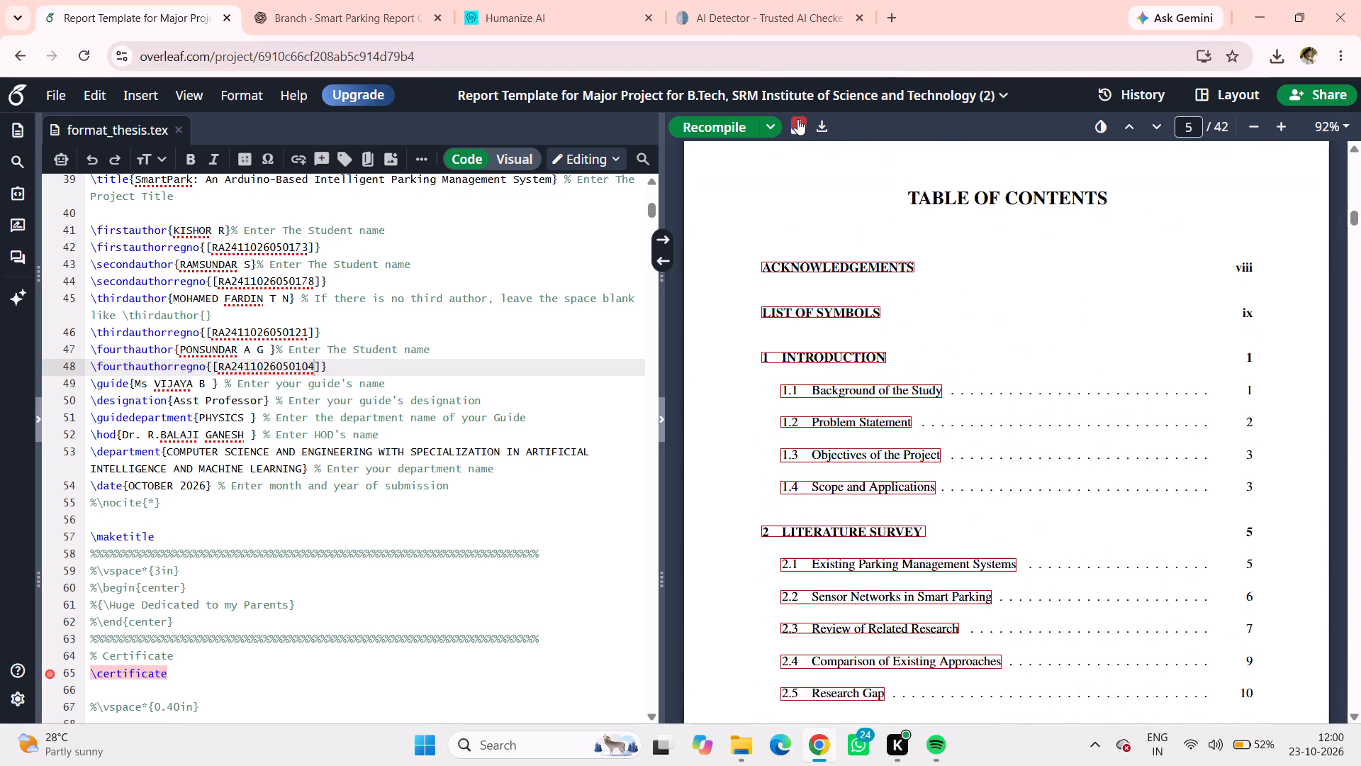
Download the compiled report as a PDF.
{"action": "left_click", "coordinate": [821, 132]}
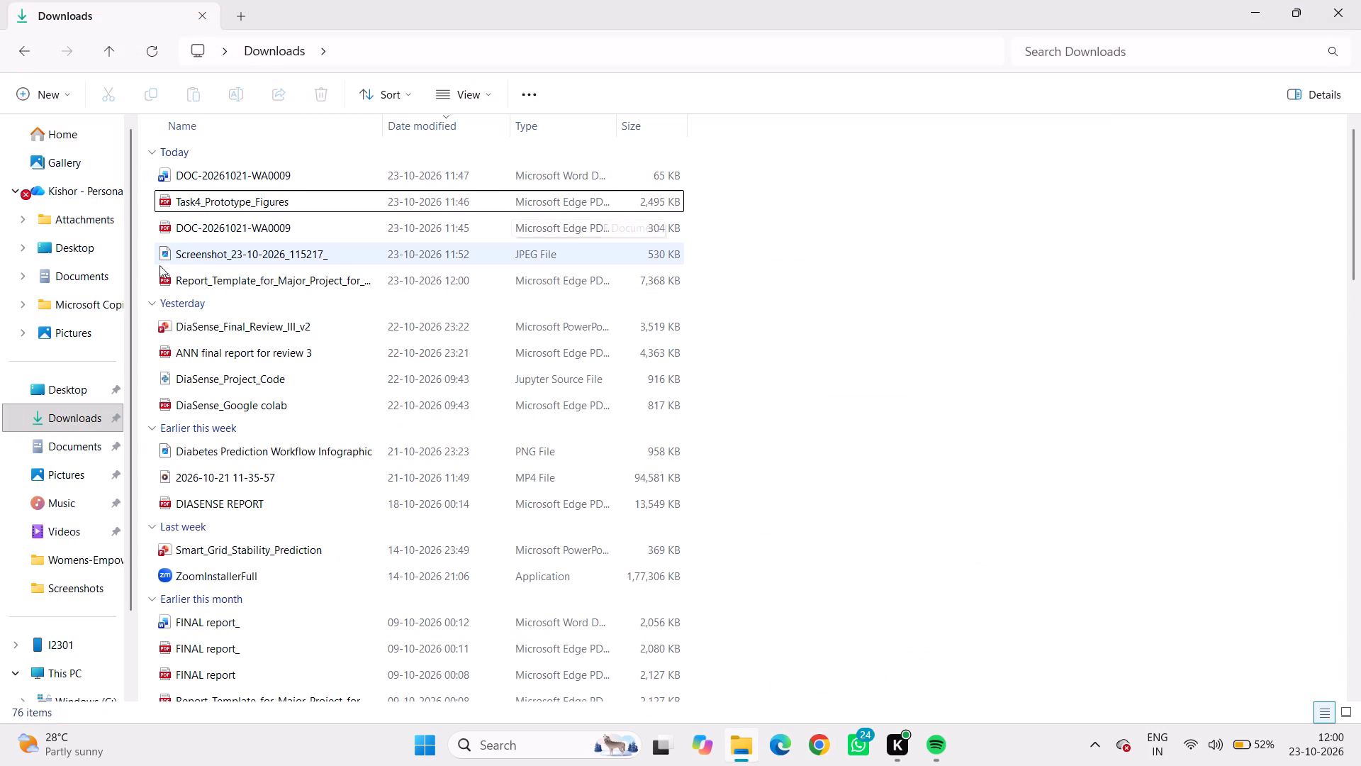
In File Explorer's Downloads folder, rename the newly downloaded Report_Template_for_Major_Project PDF as "final report of SSS".
{"action": "left_click", "coordinate": [48, 423]}
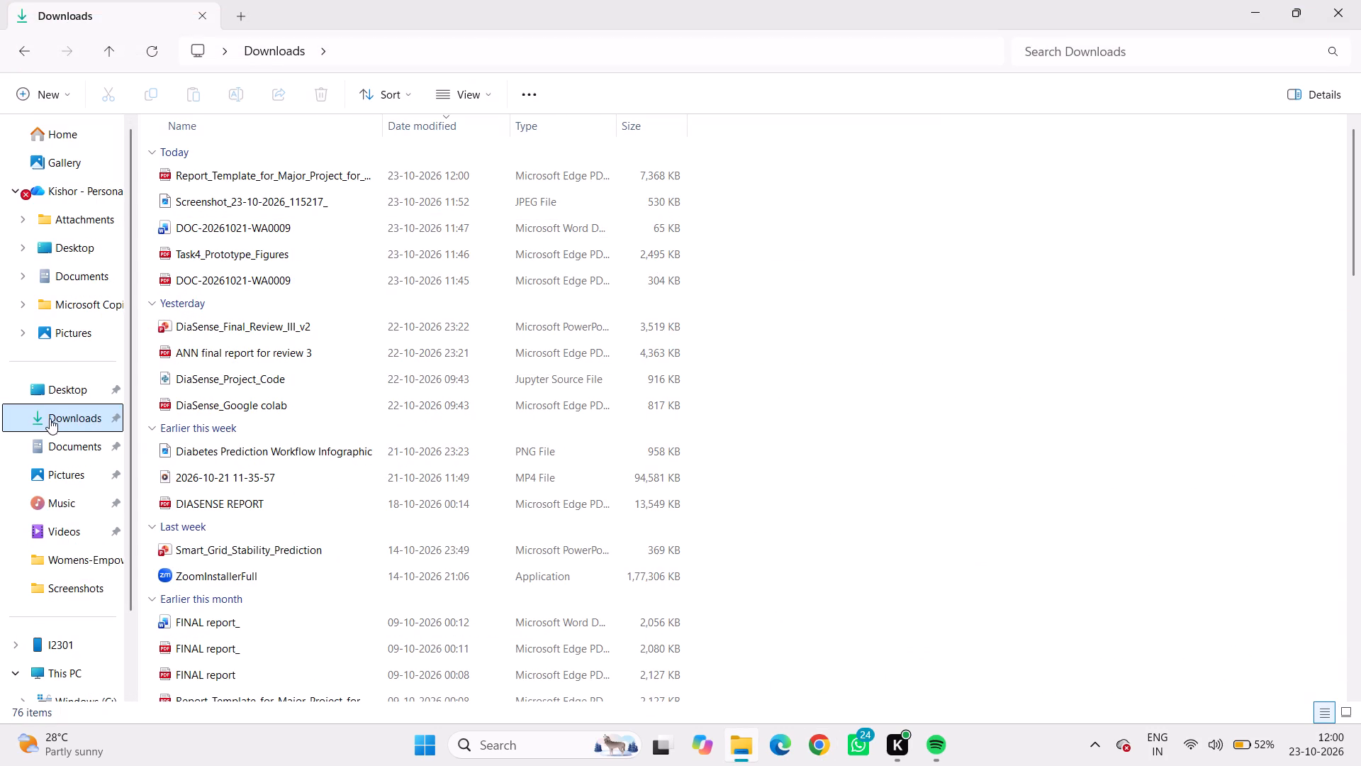
{"action": "left_click", "coordinate": [332, 173]}
{"action": "right_click", "coordinate": [332, 173]}
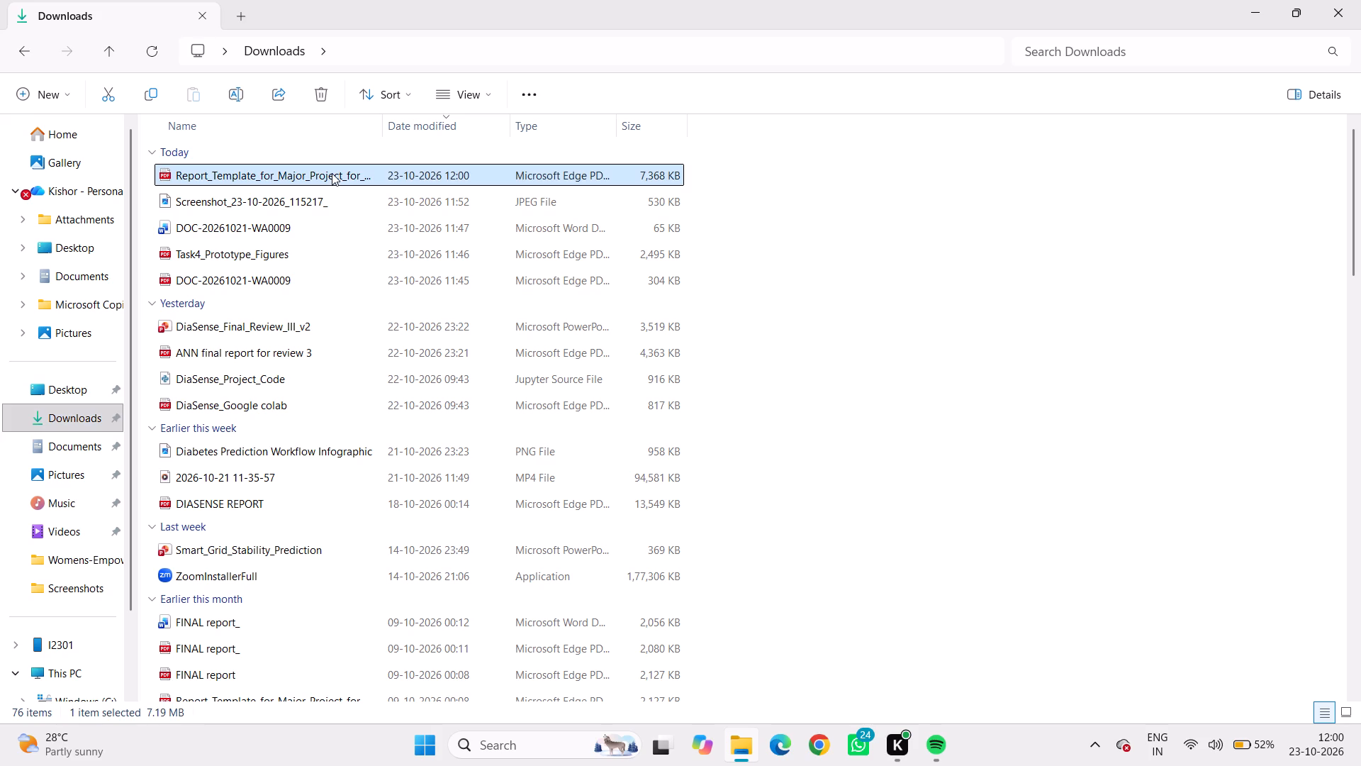
{"action": "left_click", "coordinate": [948, 252]}
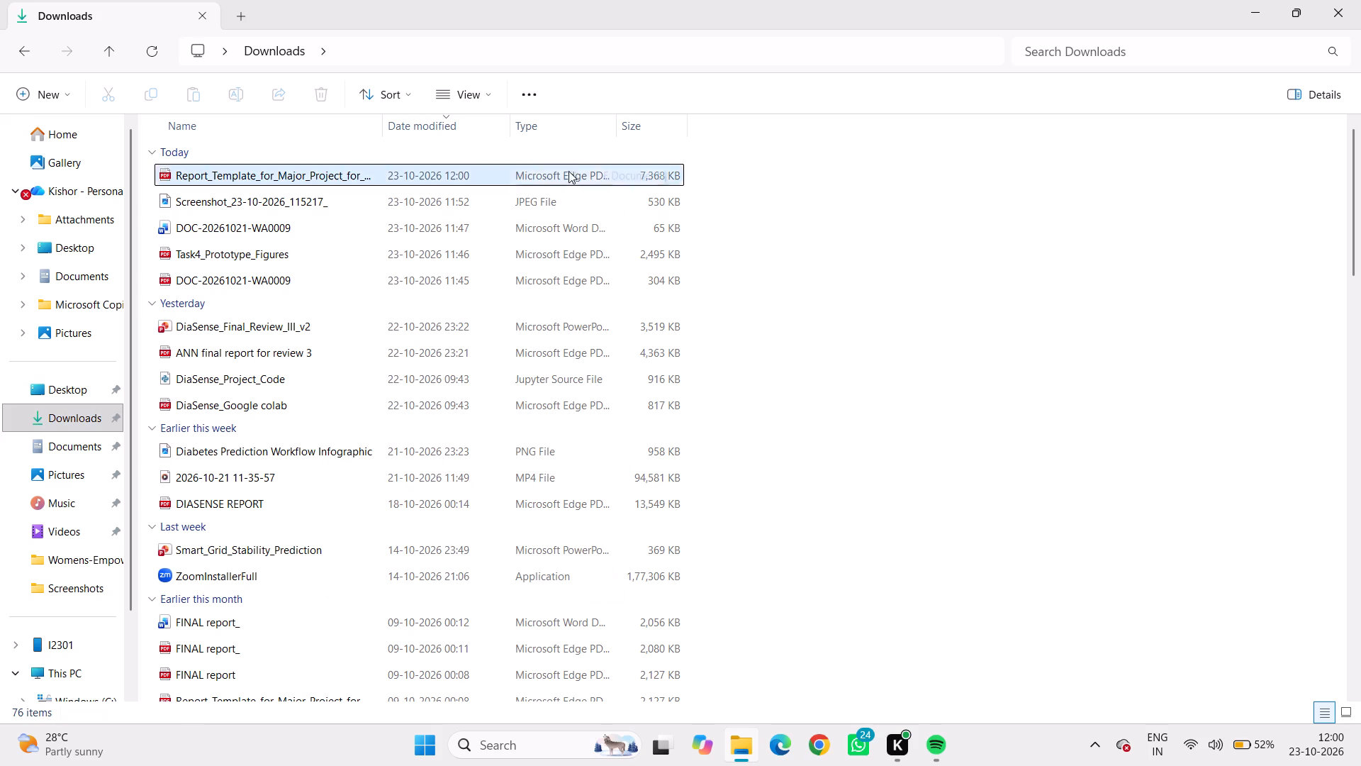
{"action": "left_click", "coordinate": [495, 170]}
{"action": "key", "text": "F2"}
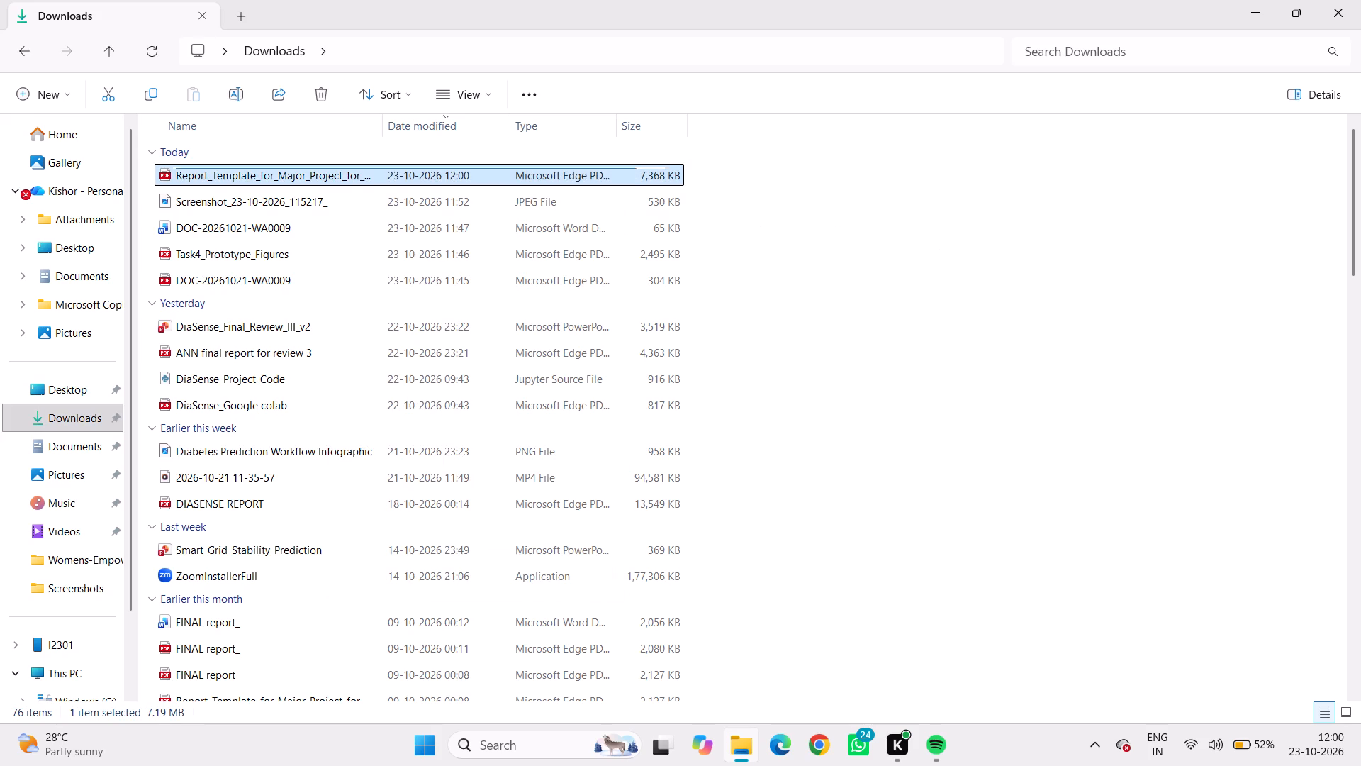
{"action": "type", "text": "final report of SSS"}
{"action": "key", "text": "Return"}
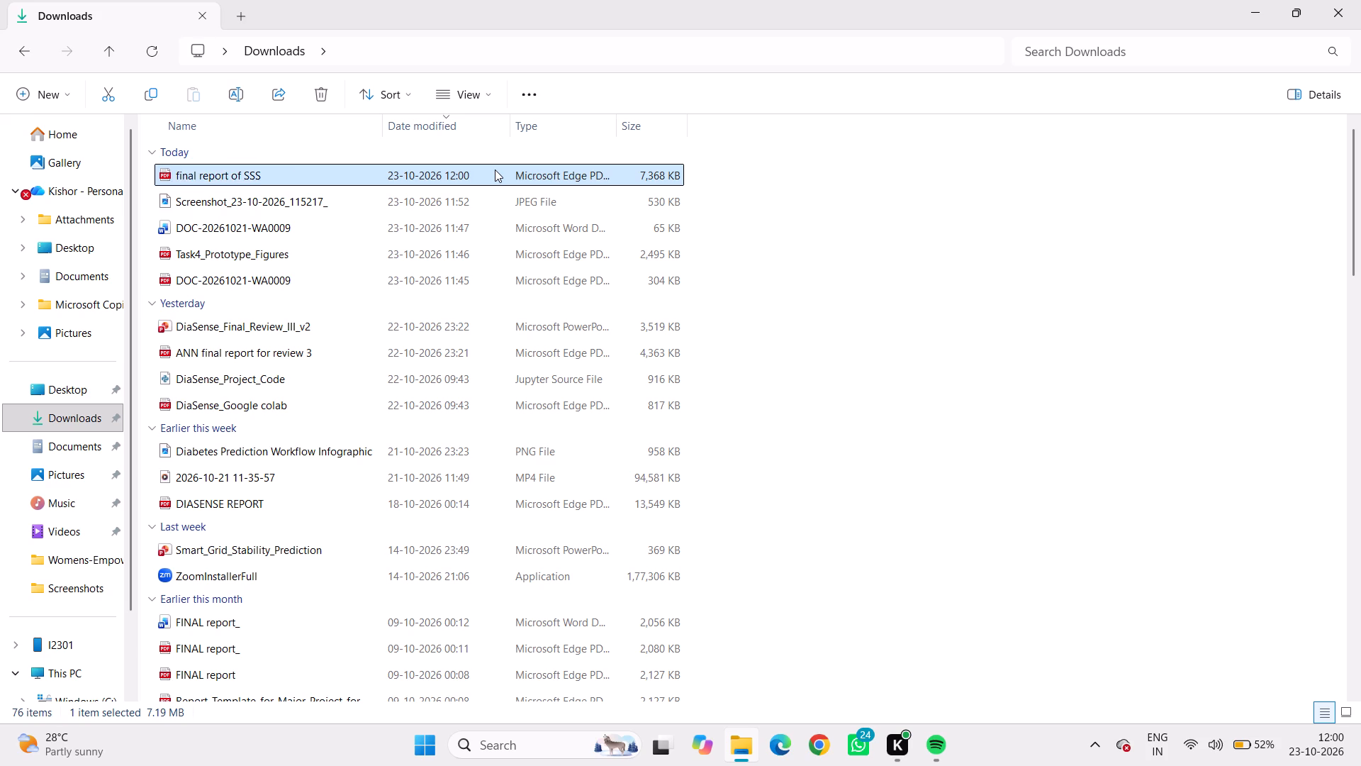